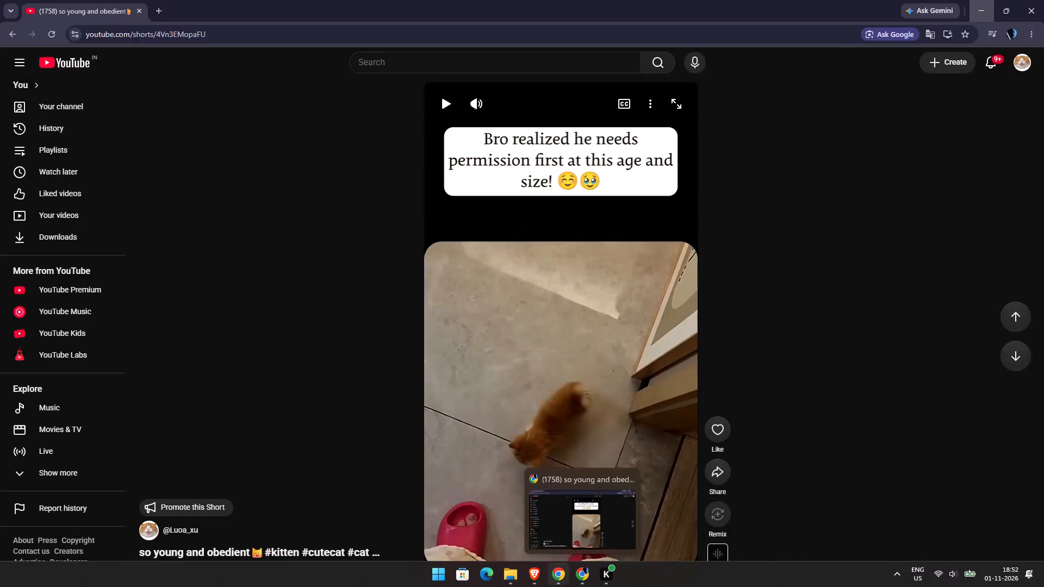
Switch to File Explorer and open the breaking_nes_V1 GIF from the stickers folder for viewing.
left_click(509, 583)
double_click(190, 115)
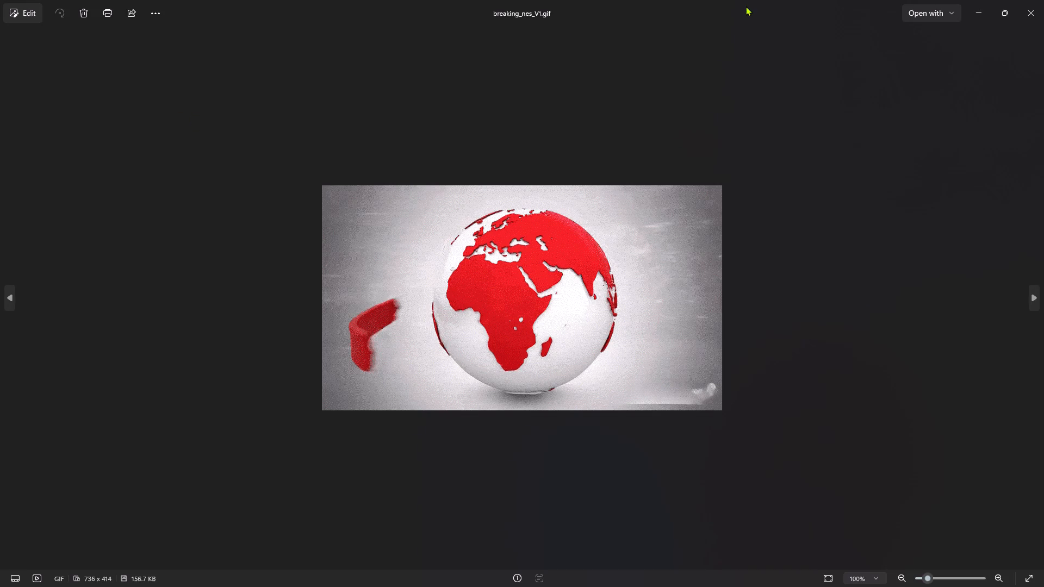
triple_click(558, 318)
double_click(558, 318)
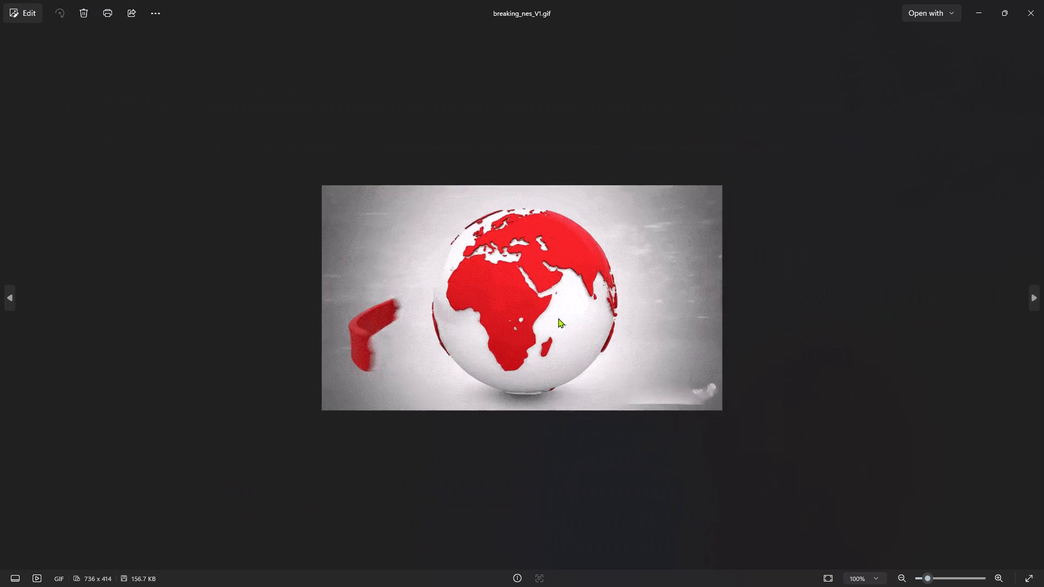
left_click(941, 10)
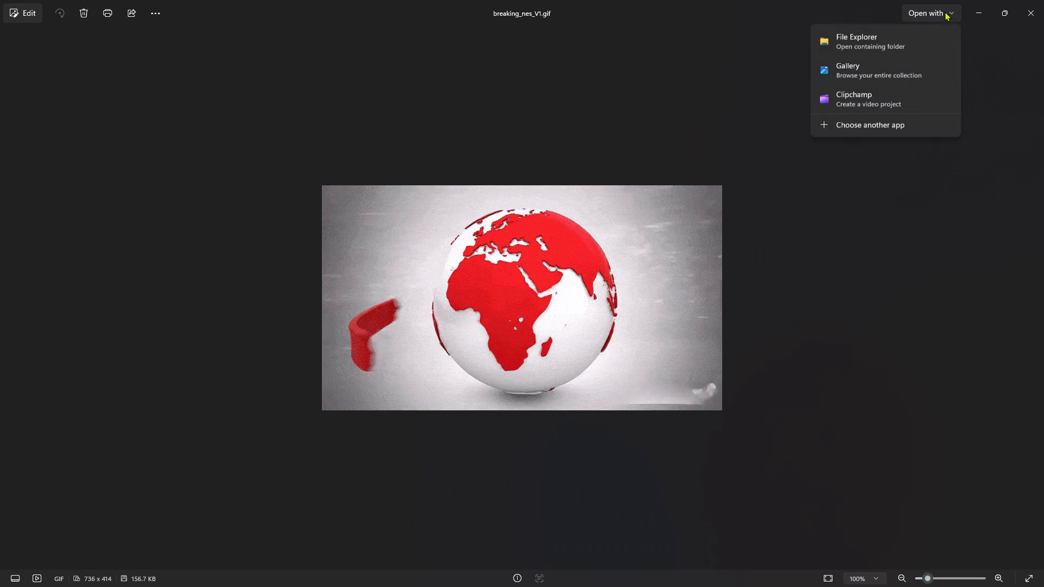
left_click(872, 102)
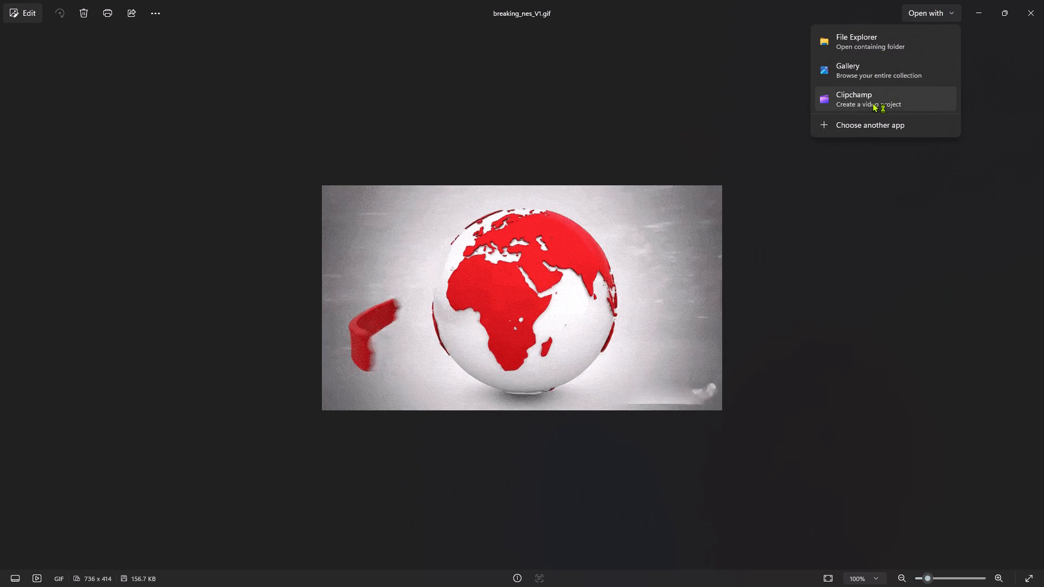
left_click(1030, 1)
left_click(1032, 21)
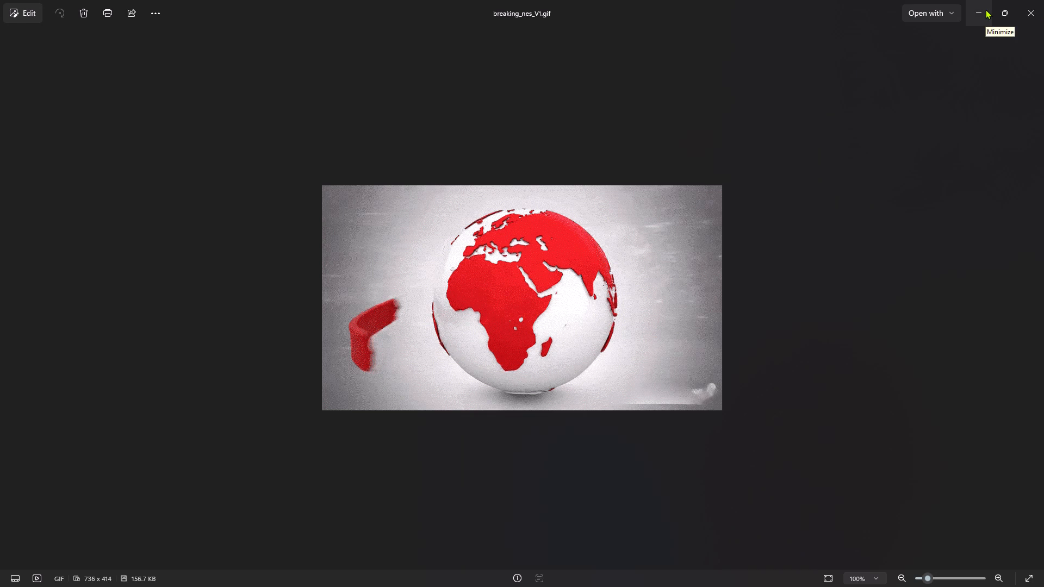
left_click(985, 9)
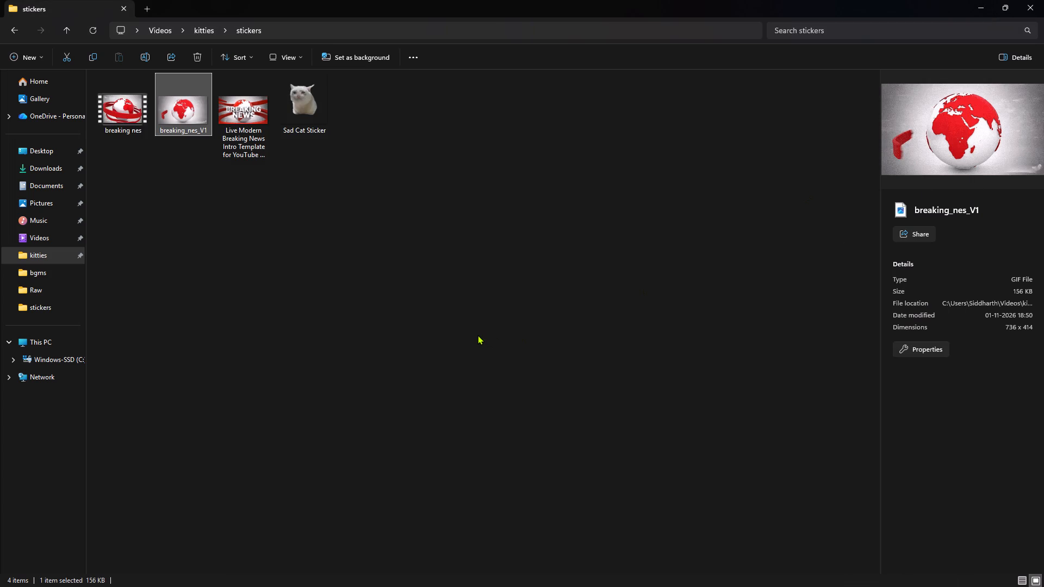
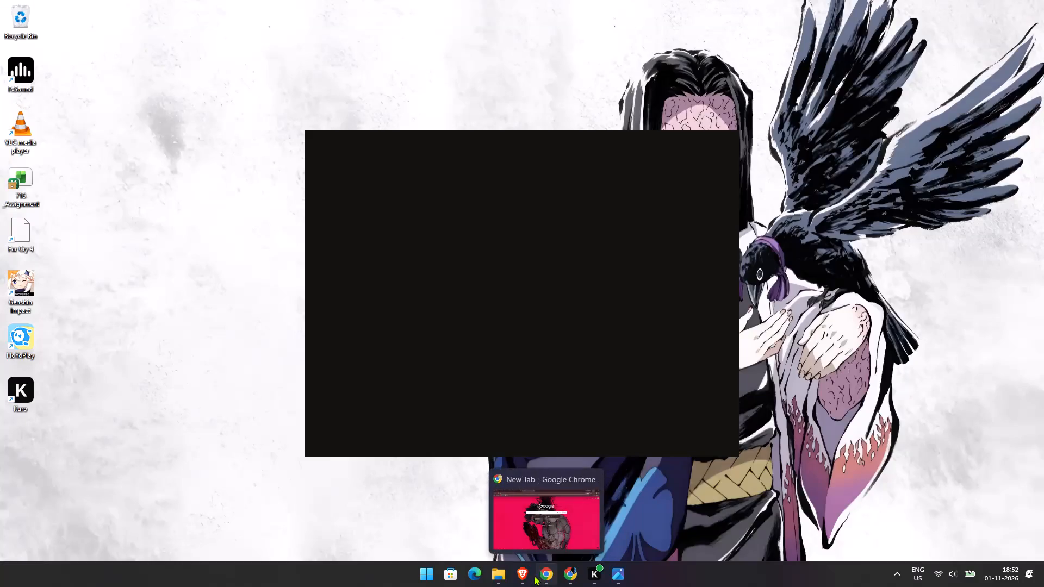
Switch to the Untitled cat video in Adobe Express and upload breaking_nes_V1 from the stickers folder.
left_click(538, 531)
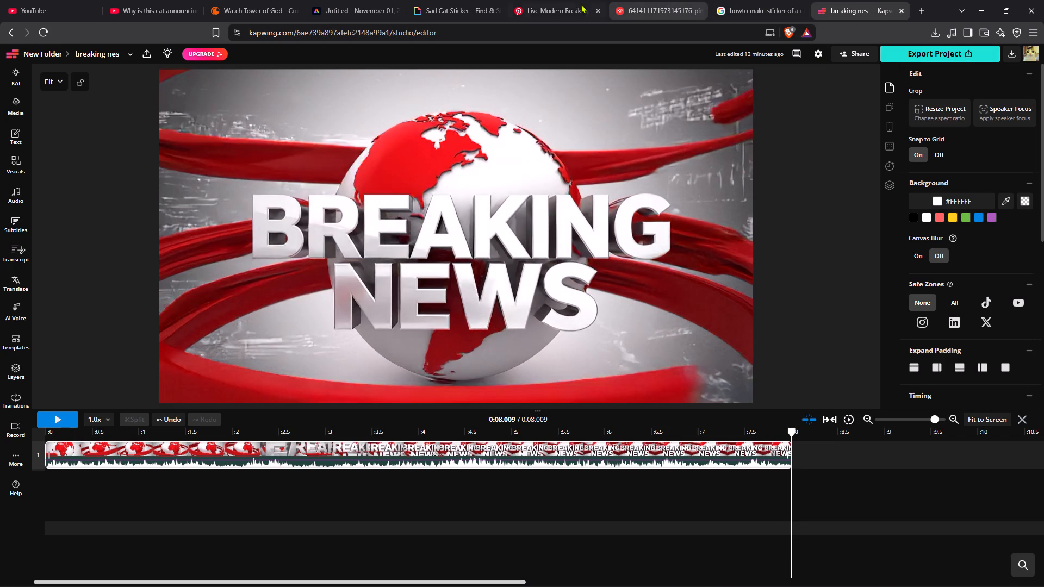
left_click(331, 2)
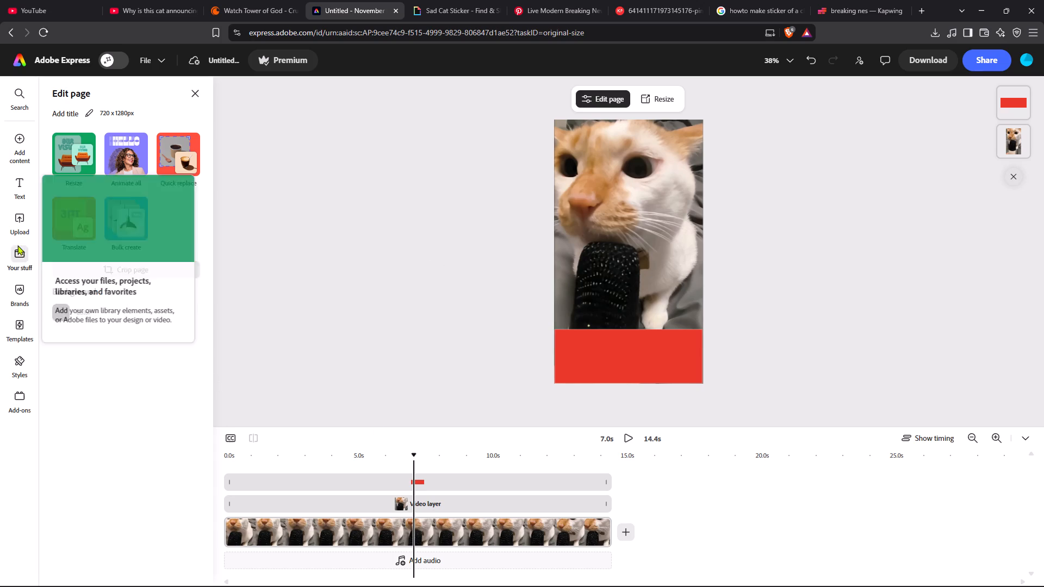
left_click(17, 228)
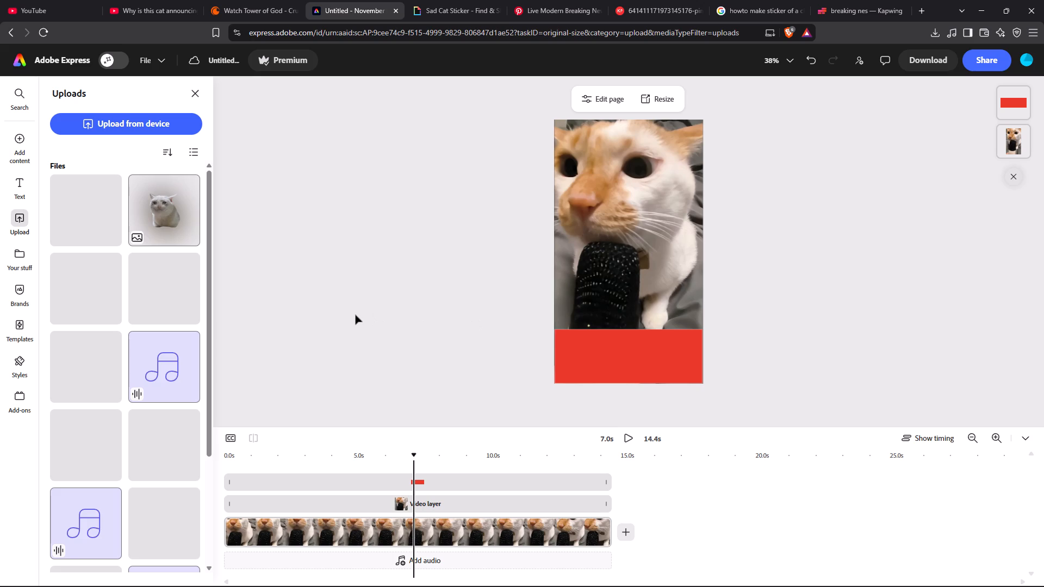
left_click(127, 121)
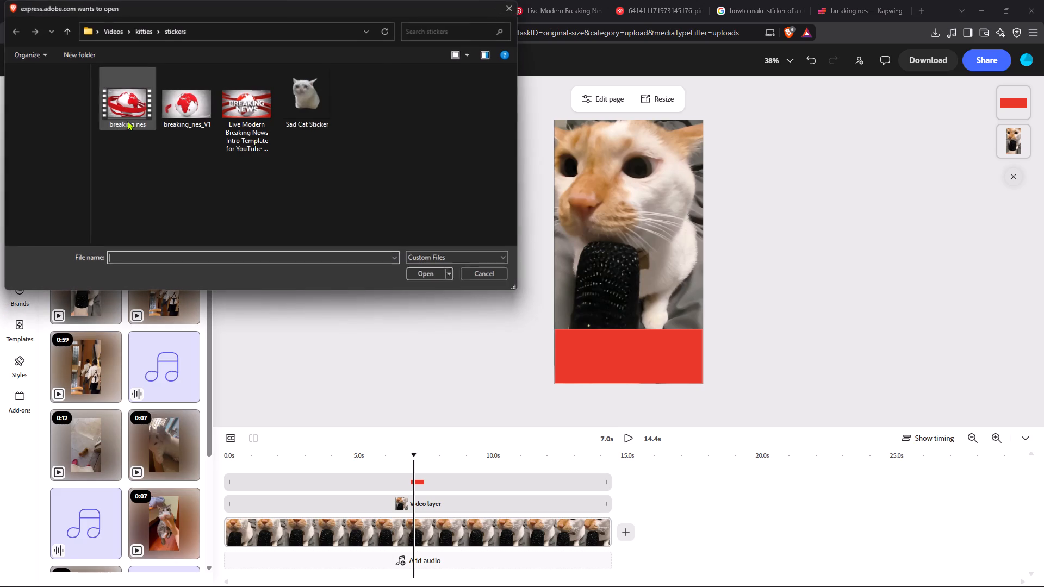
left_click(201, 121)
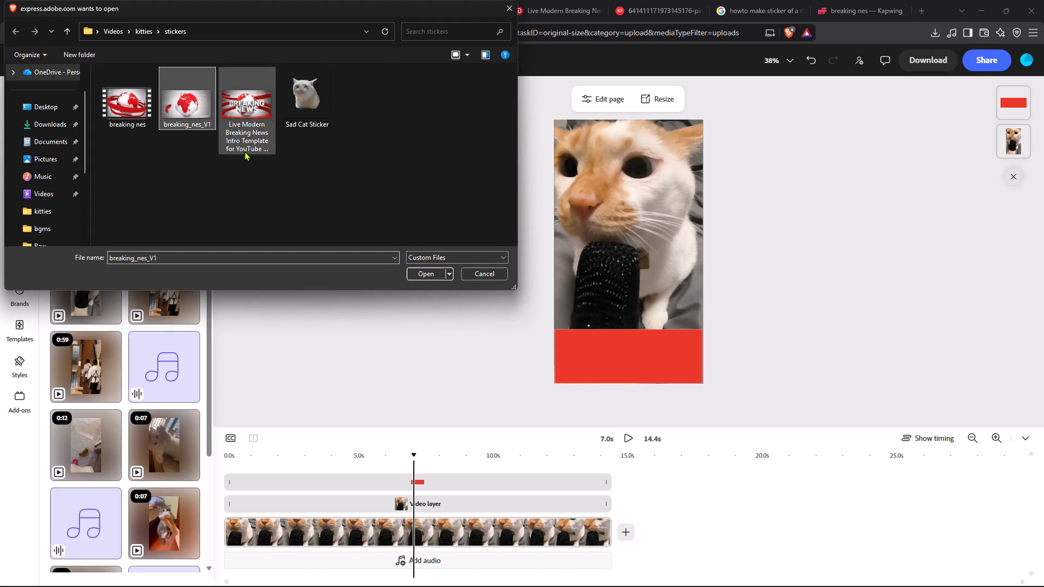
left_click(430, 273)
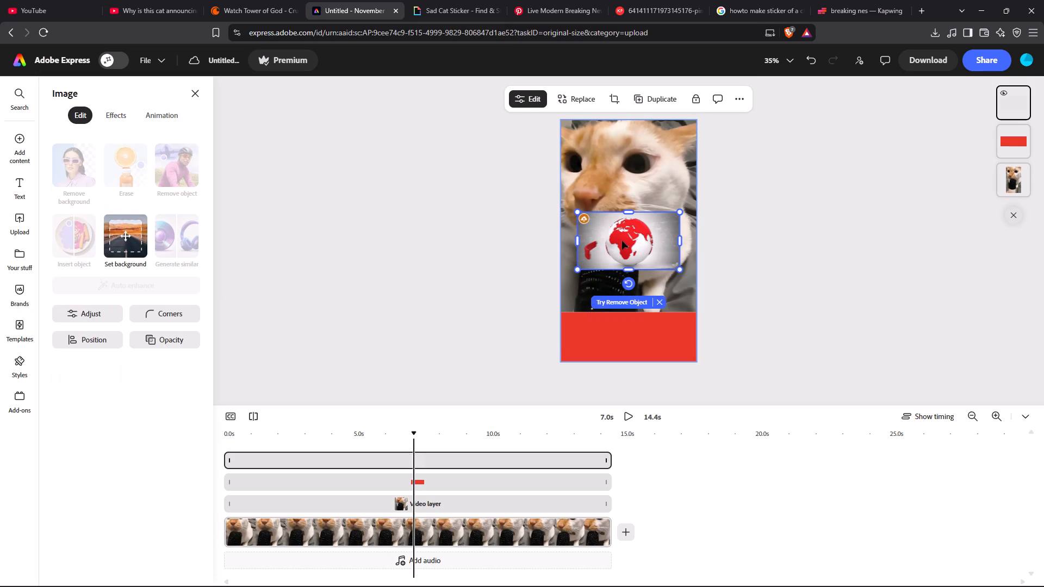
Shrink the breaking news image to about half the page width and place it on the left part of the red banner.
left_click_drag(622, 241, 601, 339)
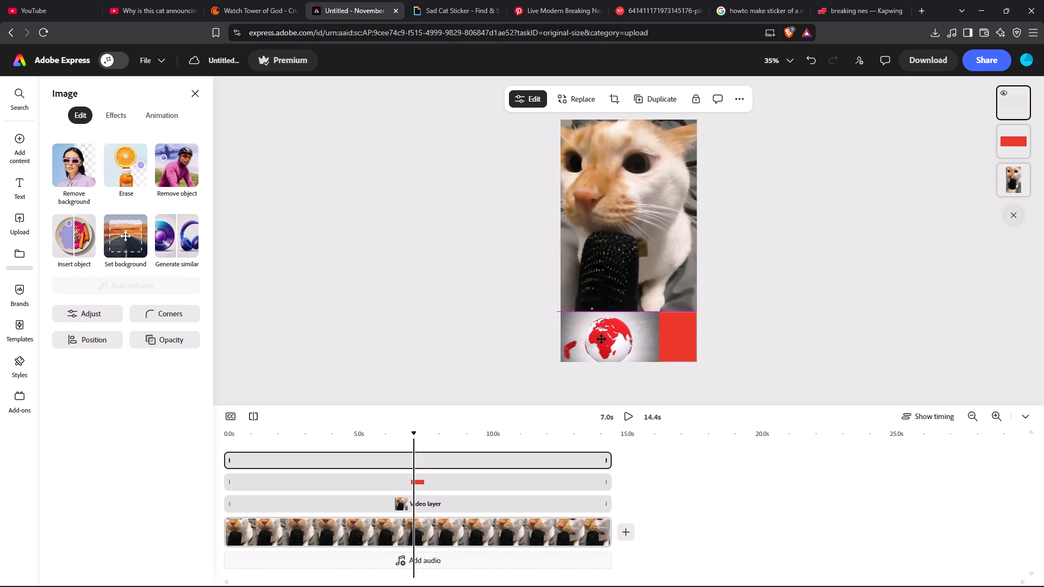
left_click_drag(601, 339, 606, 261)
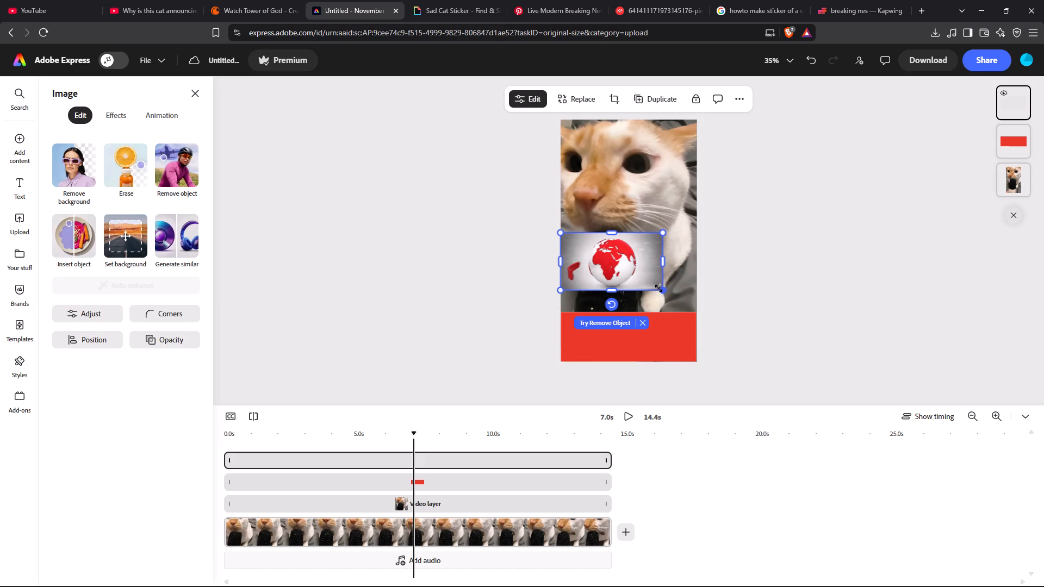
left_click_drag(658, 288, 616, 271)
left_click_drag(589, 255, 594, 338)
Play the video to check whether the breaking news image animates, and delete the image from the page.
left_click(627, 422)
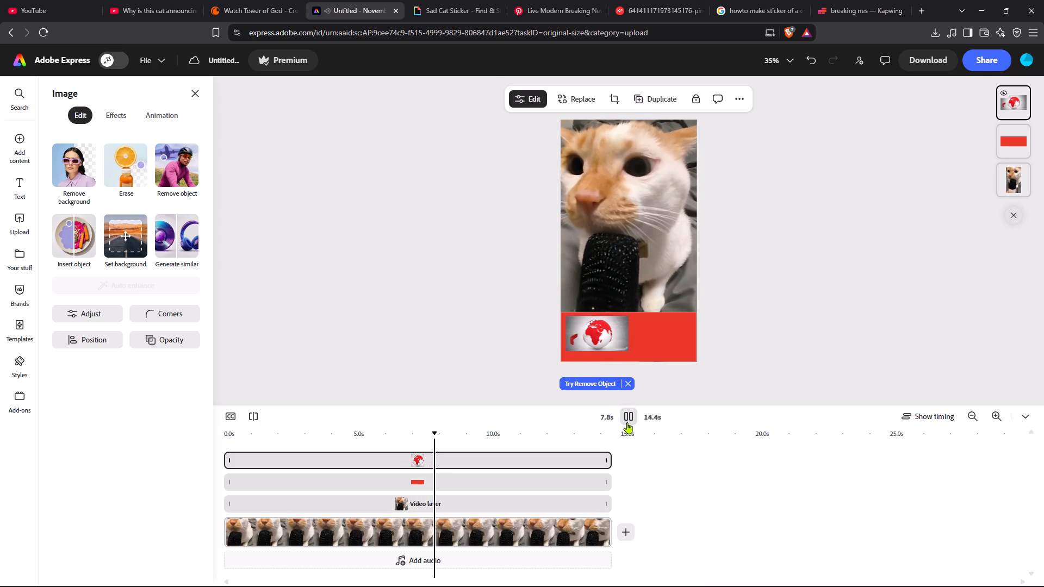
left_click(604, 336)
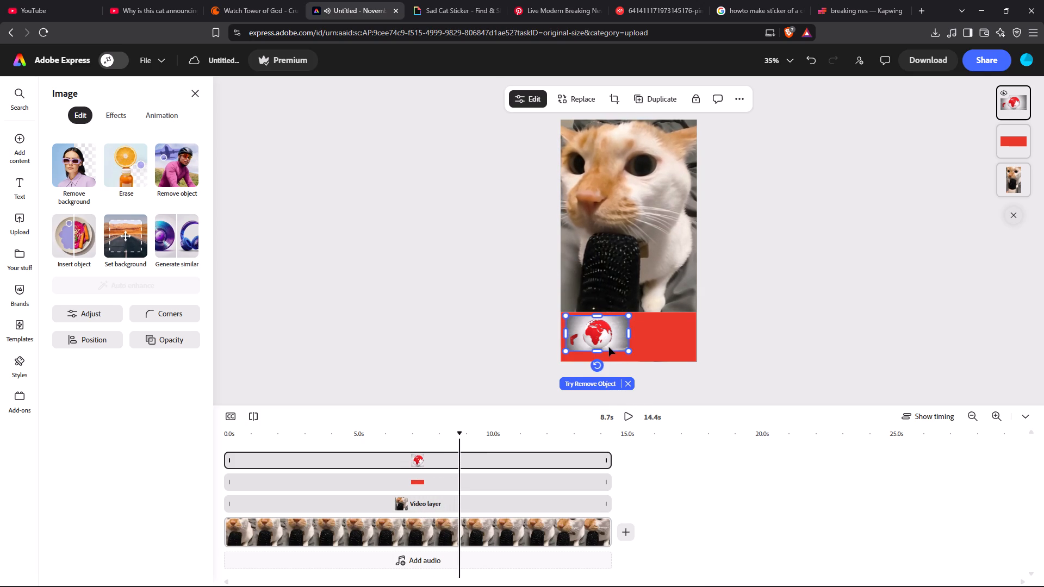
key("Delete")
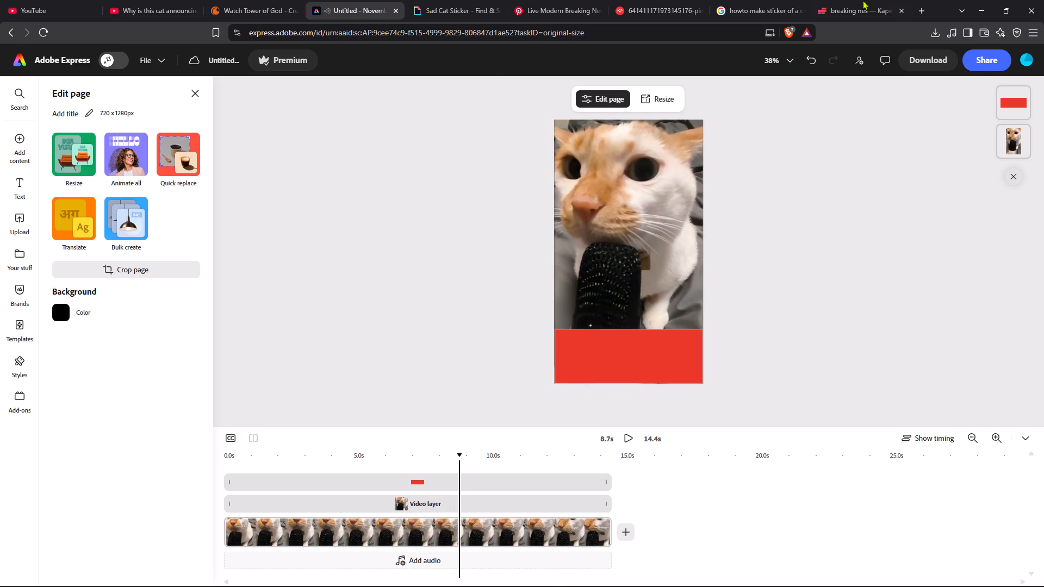
Export the breaking nes project in Kapwing as a GIF.
left_click(871, 0)
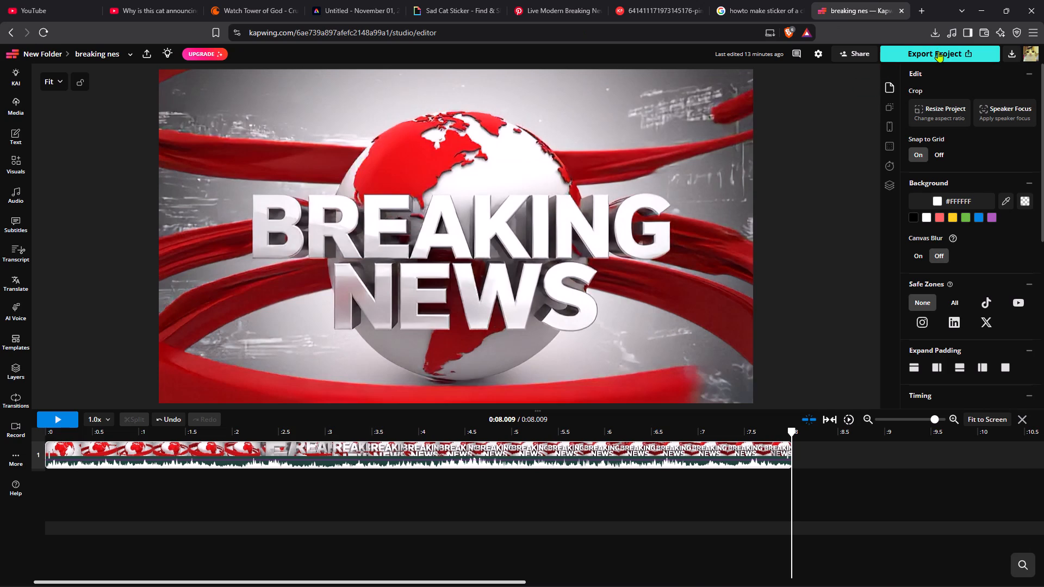
left_click(938, 51)
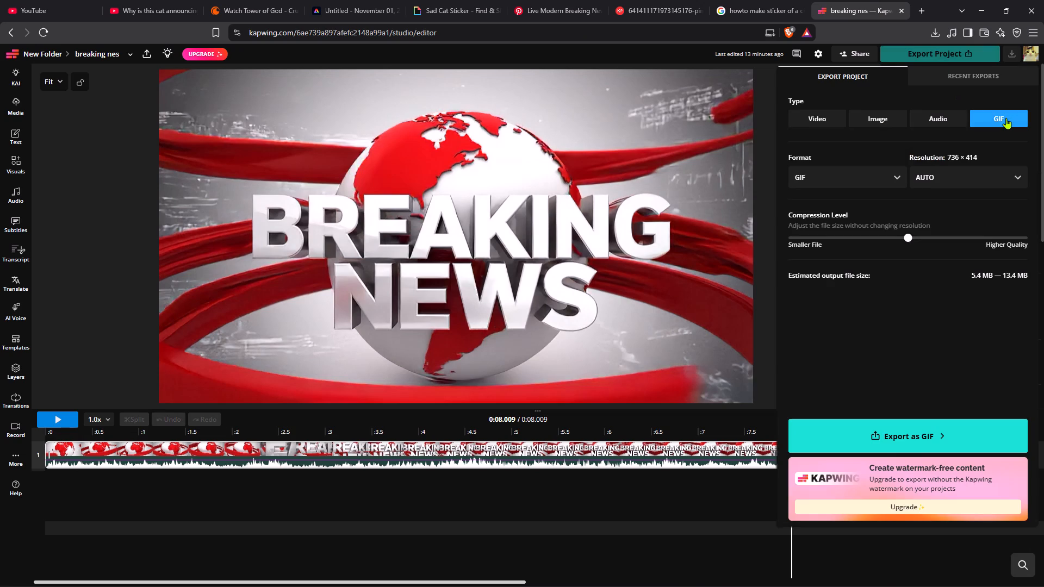
left_click(1006, 118)
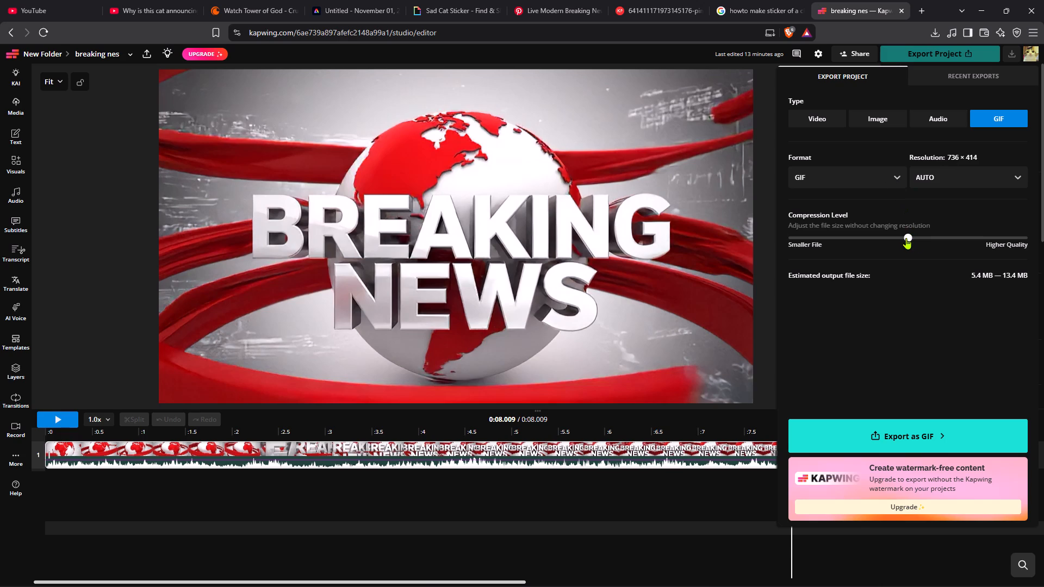
left_click(930, 437)
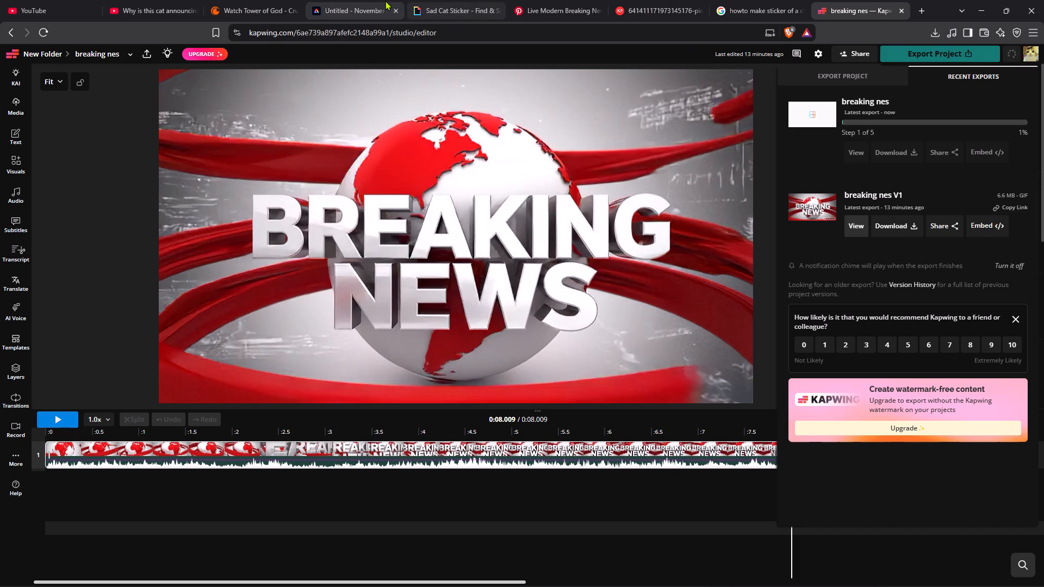
Switch to Pinterest and replace the breaking news search with a search for "live".
left_click(331, 0)
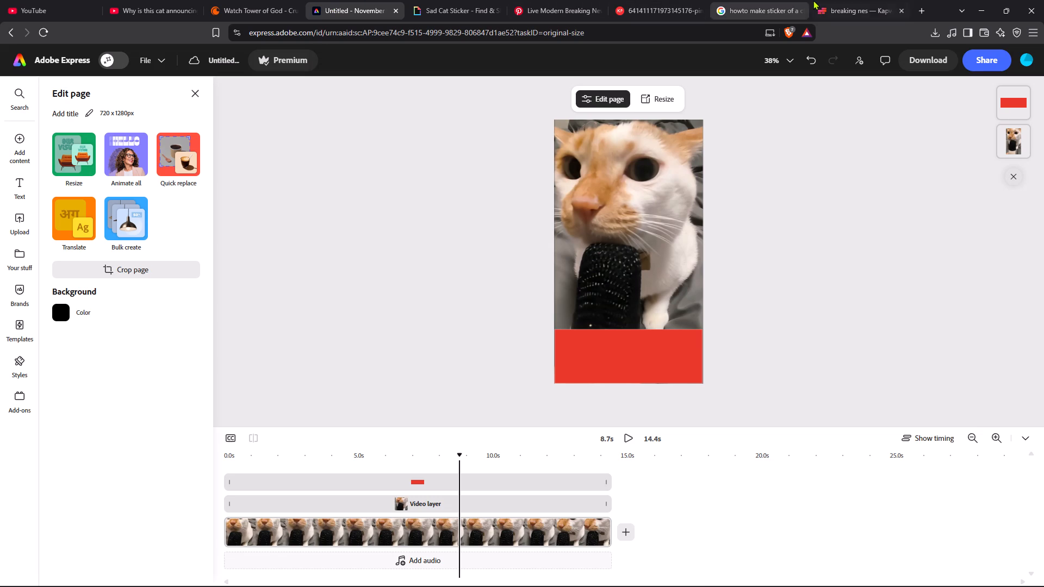
left_click(576, 4)
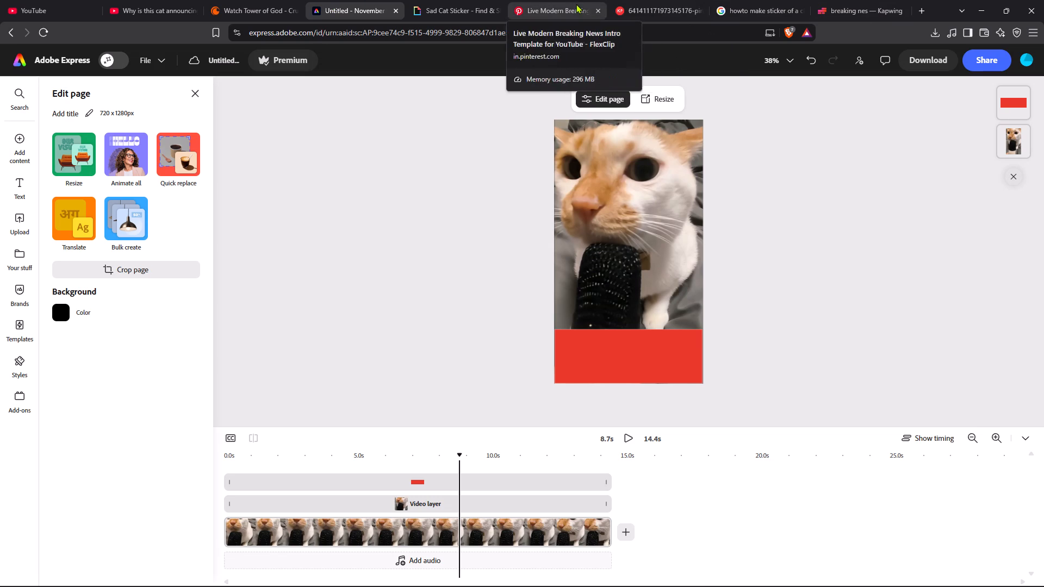
left_click(57, 105)
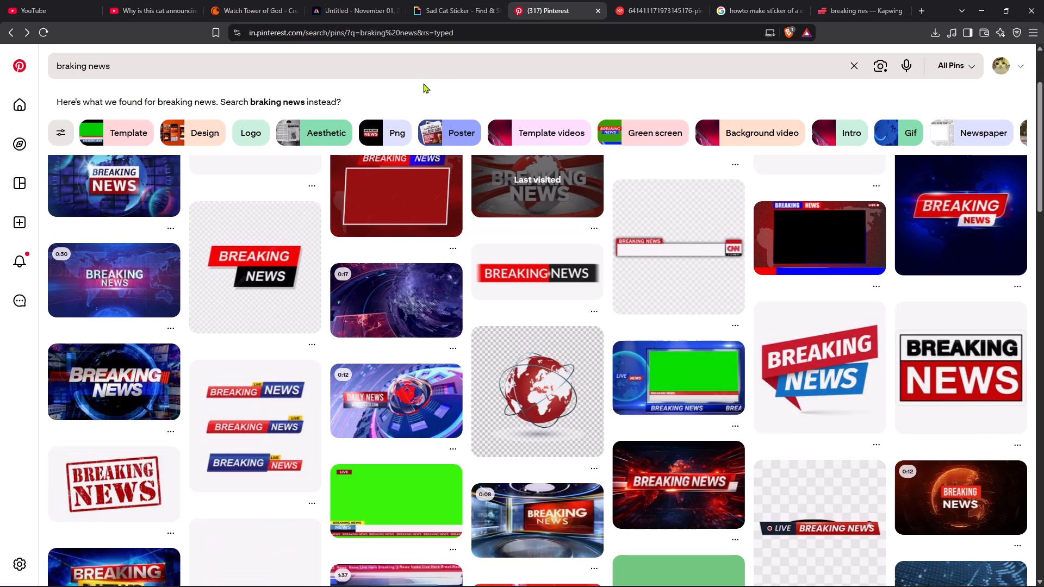
left_click(458, 63)
key("BackSpace")
key("BackSpace")
key("BackSpace")
key("BackSpace")
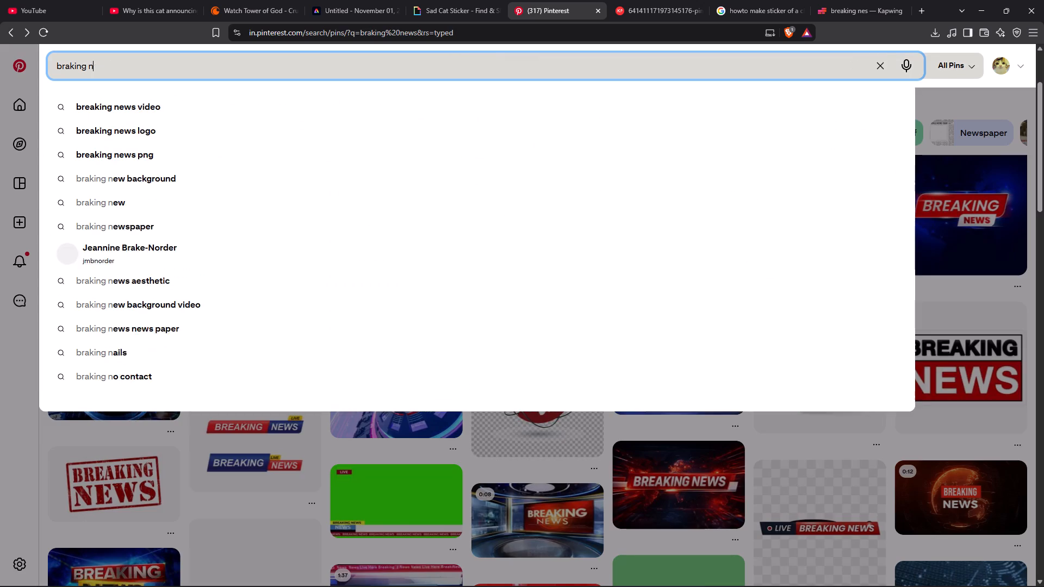
key("BackSpace")
key("BackSpace")
key("BackSpace")
key("BackSpace")
key("BackSpace")
key("BackSpace")
key("BackSpace")
key("BackSpace")
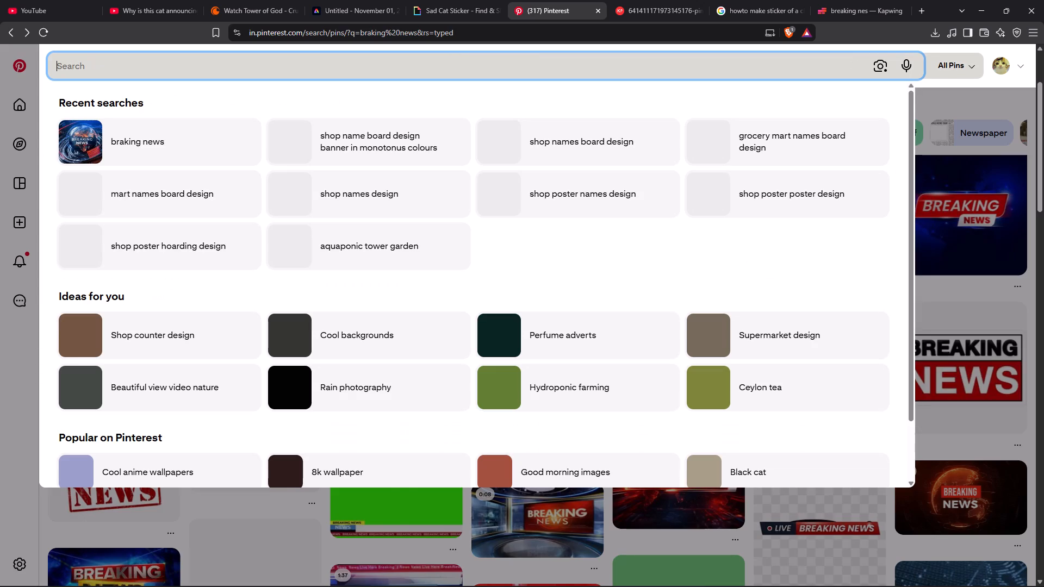
type("live")
key("Return")
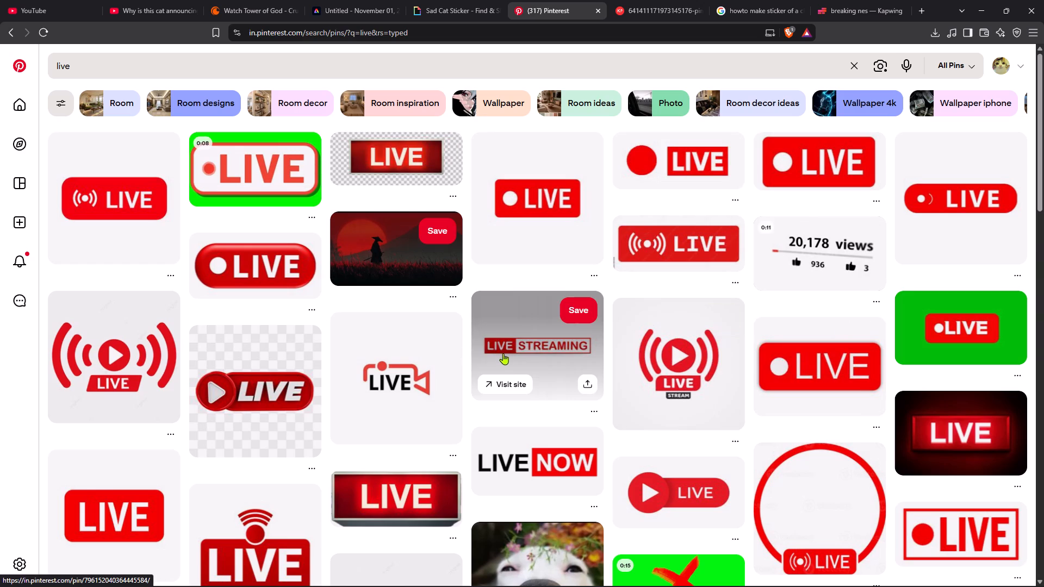
Browse the "live" pins for a LIVE badge graphic suitable for the cat news video.
scroll(312, 335, "down", 3)
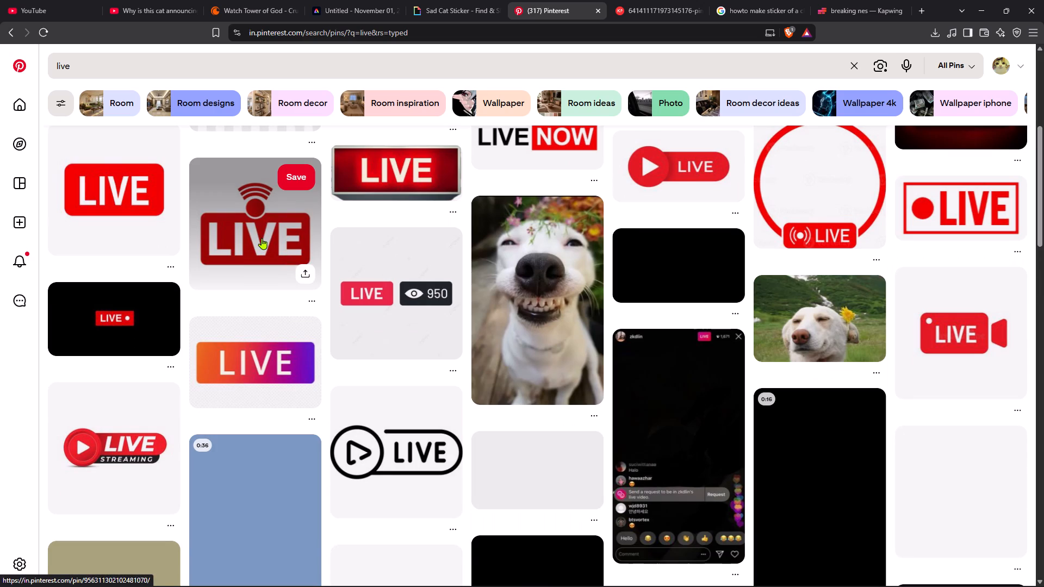
scroll(262, 238, "up", 1)
scroll(262, 238, "down", 2)
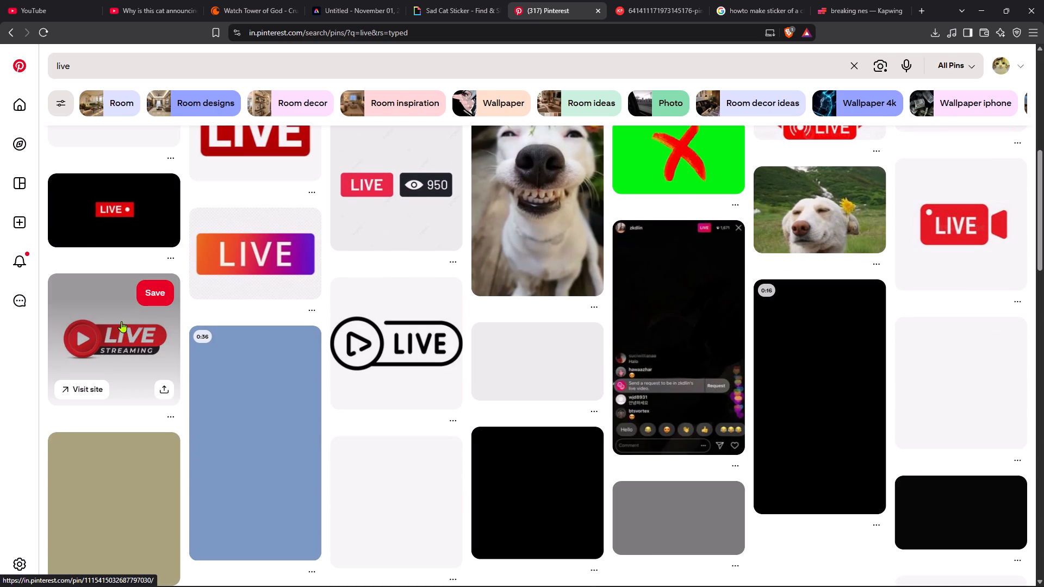
scroll(946, 228, "up", 1)
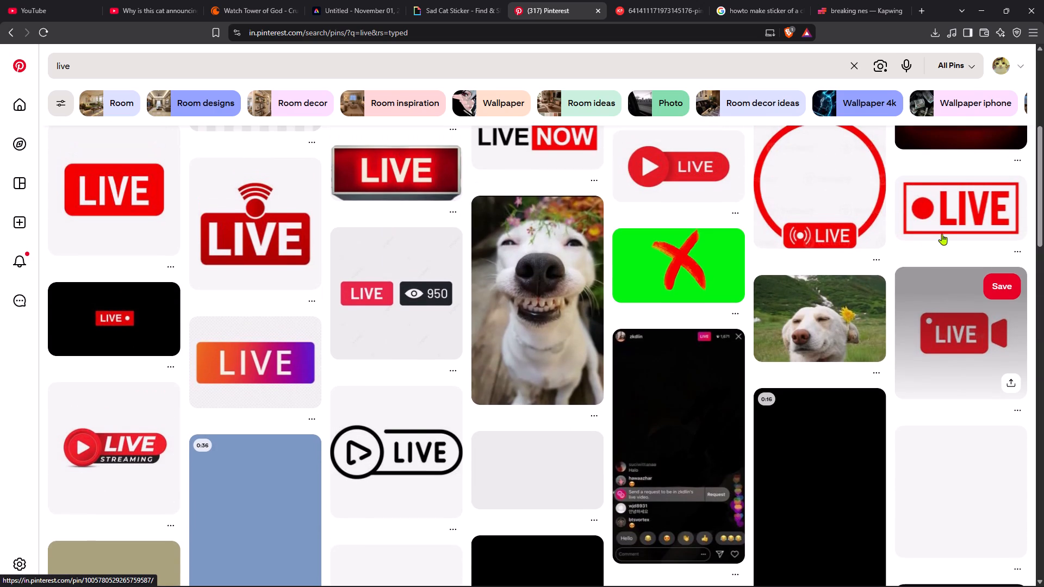
scroll(841, 214, "up", 5)
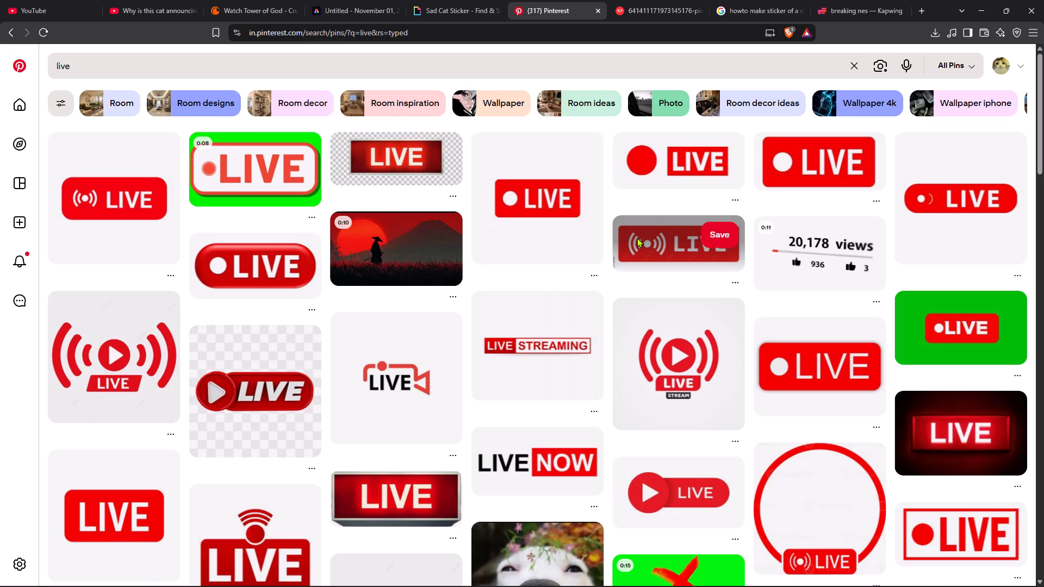
scroll(637, 238, "down", 1)
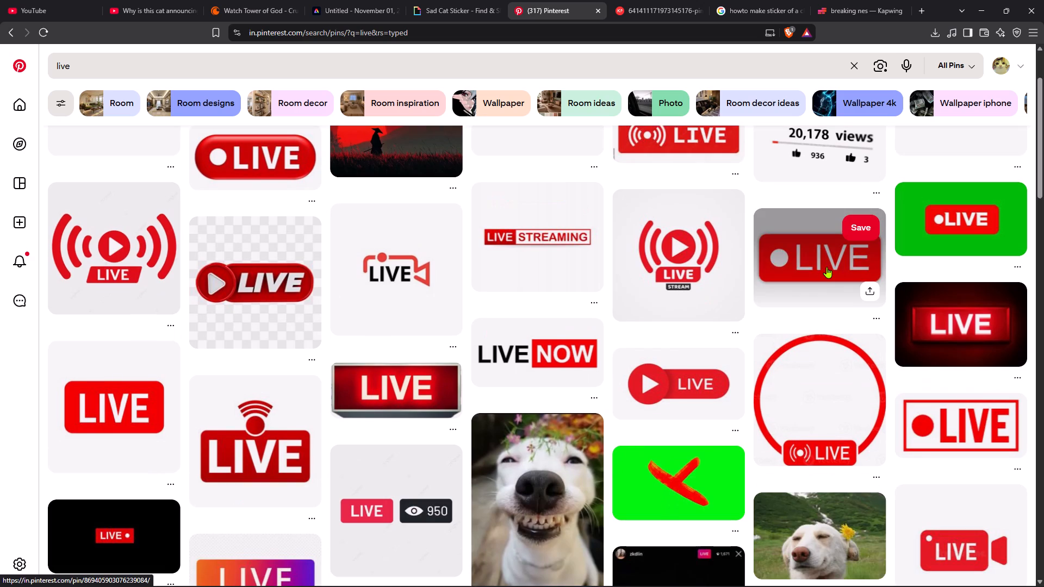
scroll(826, 267, "down", 3)
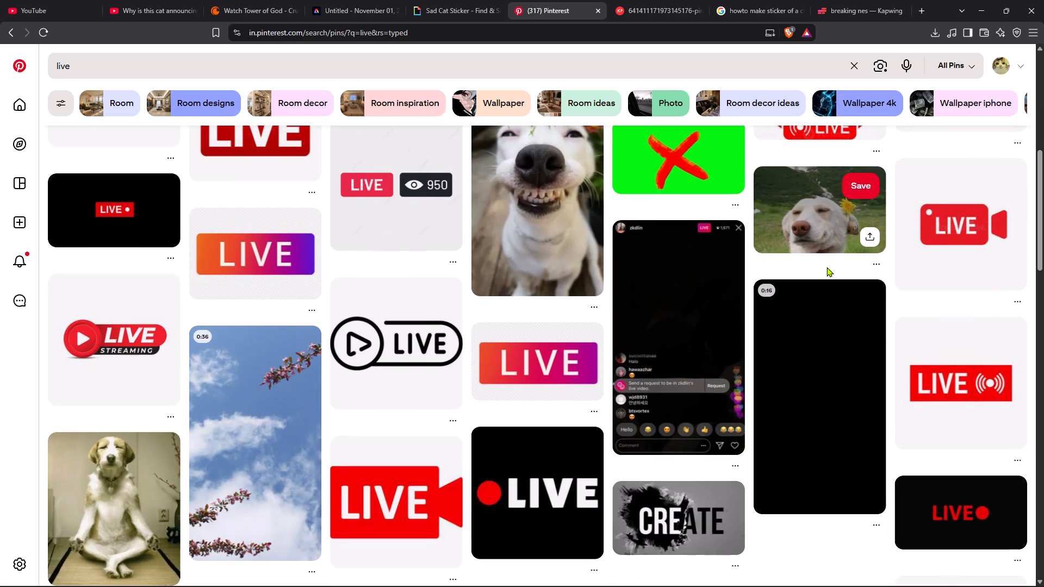
scroll(826, 267, "down", 1)
scroll(426, 267, "down", 2)
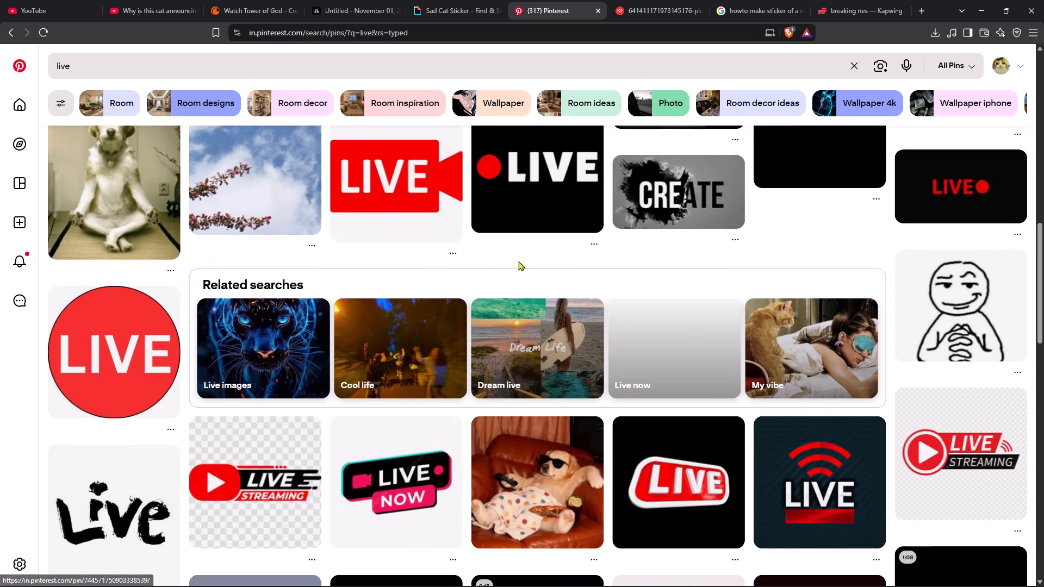
scroll(519, 265, "down", 3)
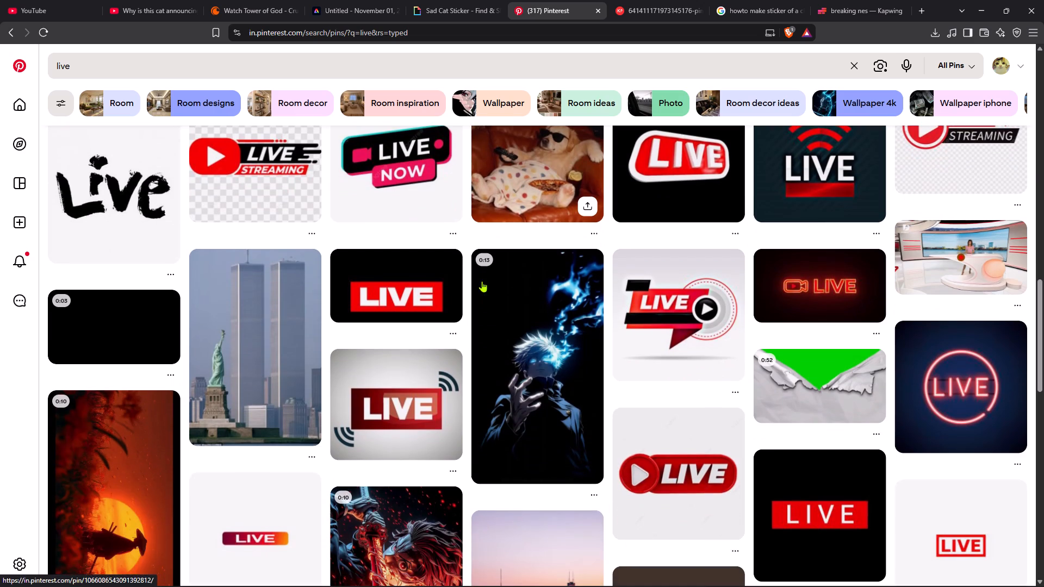
left_click(380, 380)
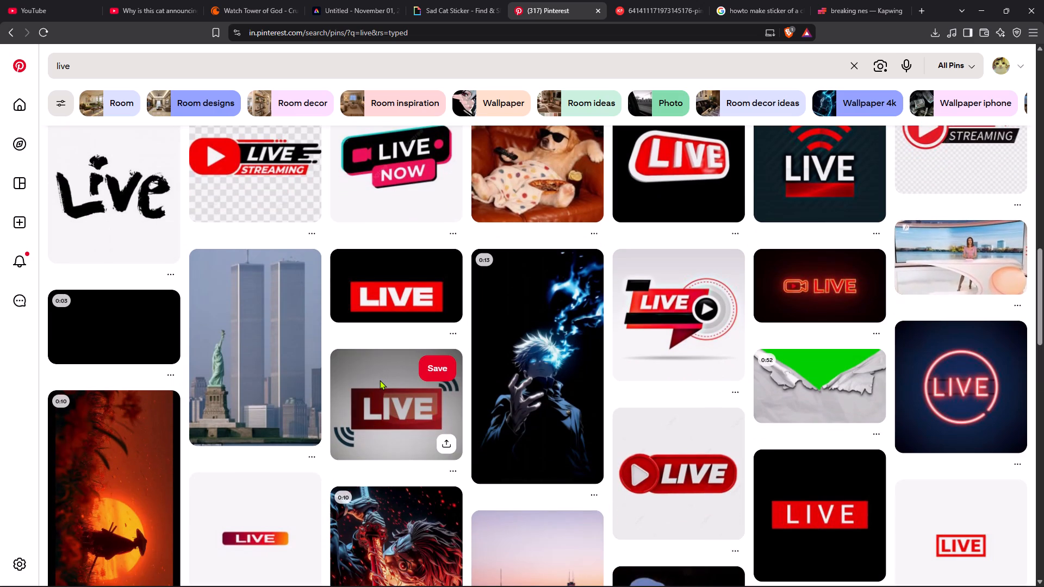
double_click(380, 380)
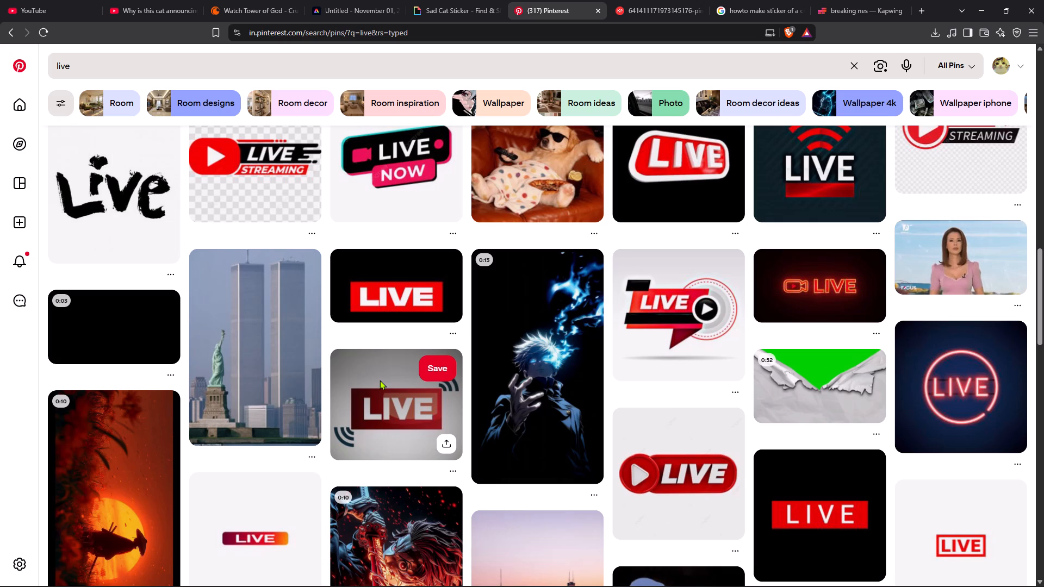
scroll(580, 297, "down", 3)
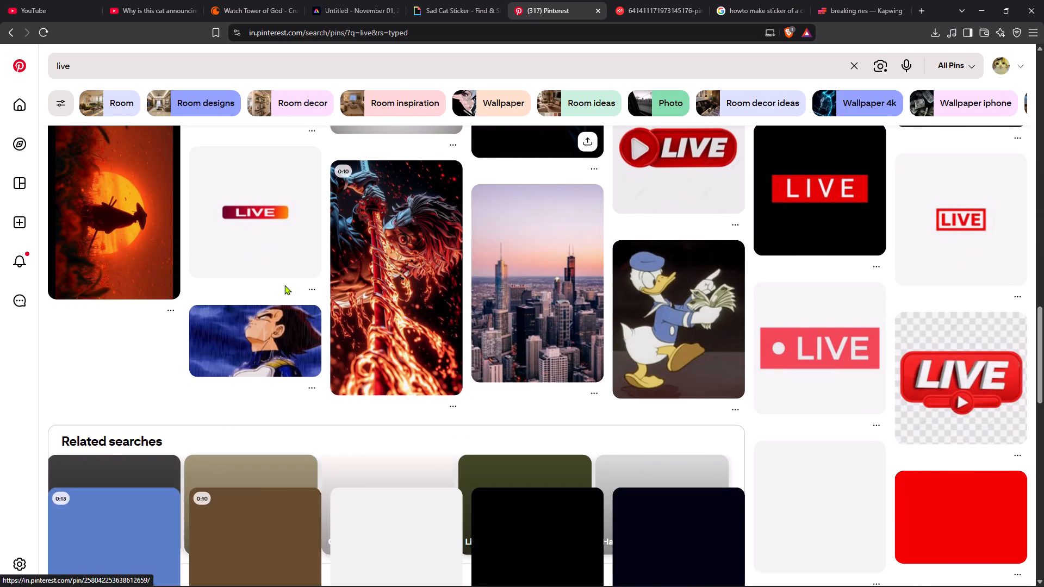
scroll(285, 285, "down", 2)
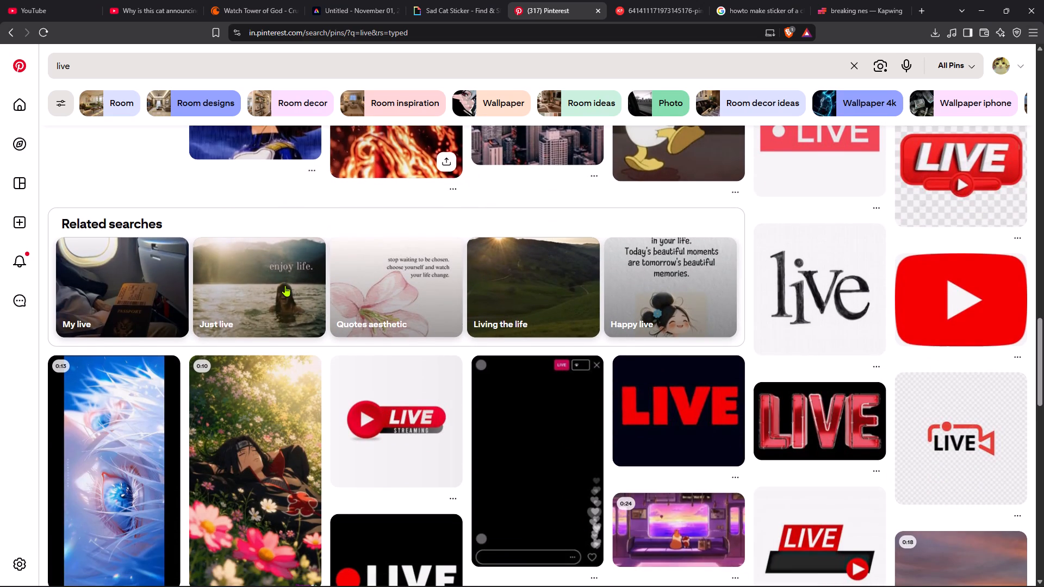
scroll(710, 360, "up", 14)
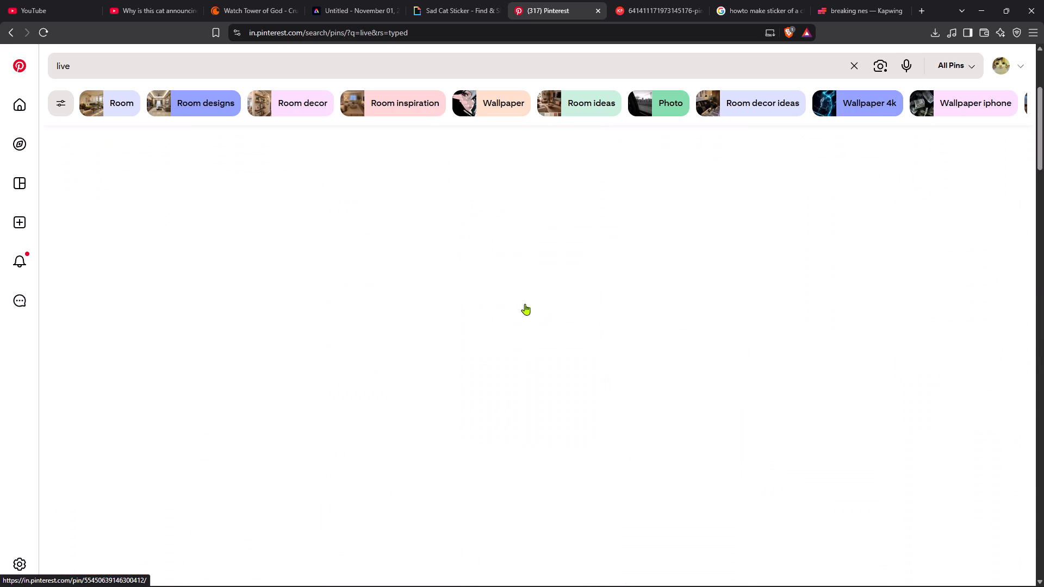
scroll(525, 304, "up", 5)
scroll(462, 274, "up", 6)
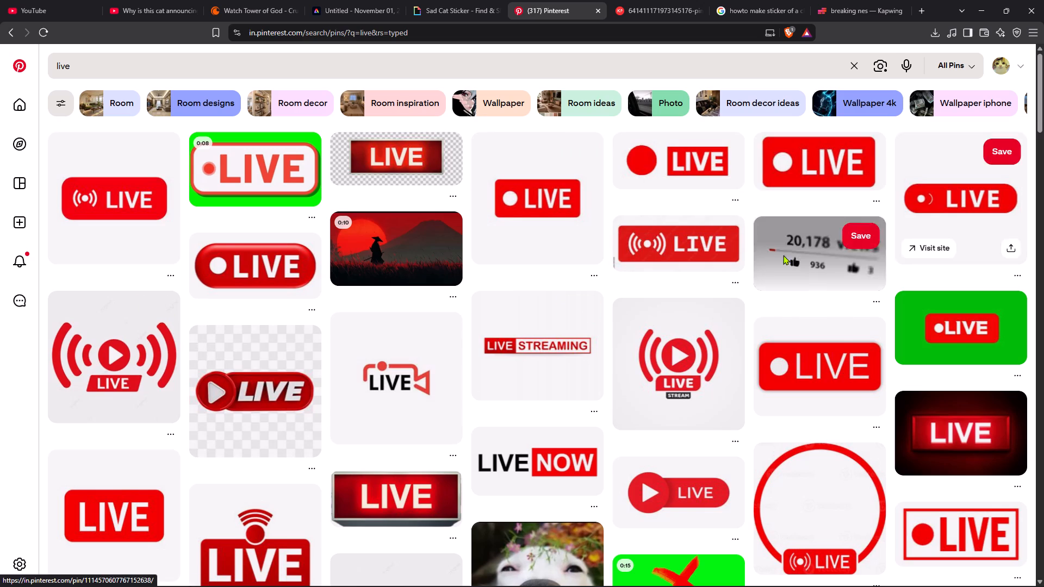
Browse the "live" pins, open the red LIVE broadcast logo pin, and look through its related pins for a suitable badge.
scroll(438, 407, "down", 1)
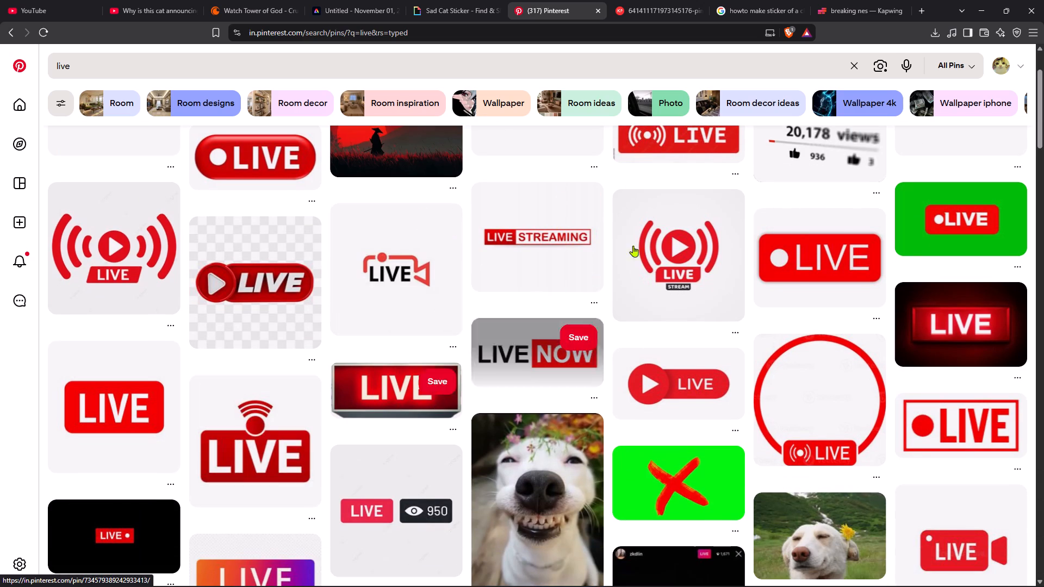
scroll(705, 251, "up", 3)
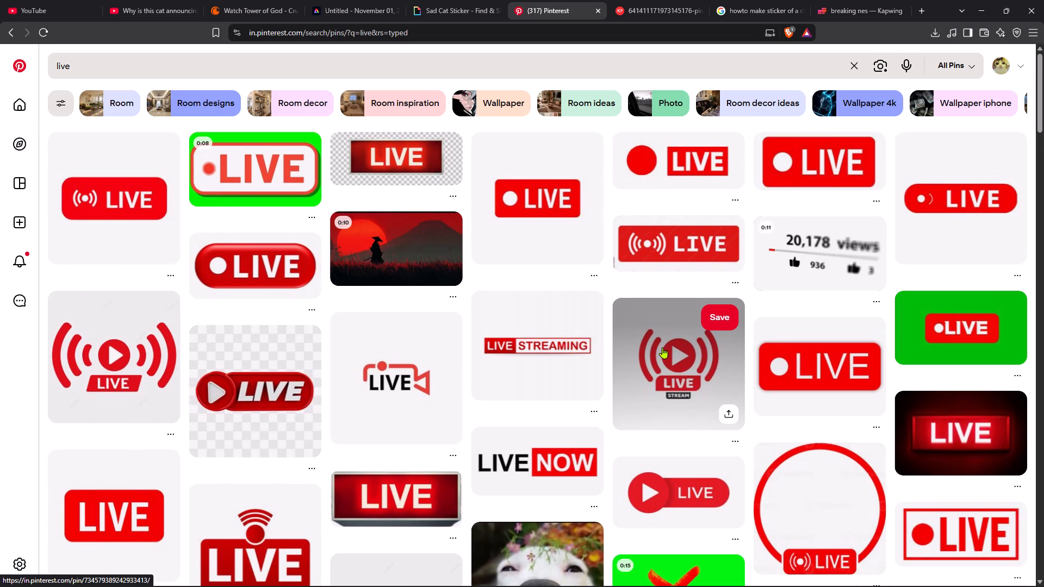
scroll(722, 390, "up", 2)
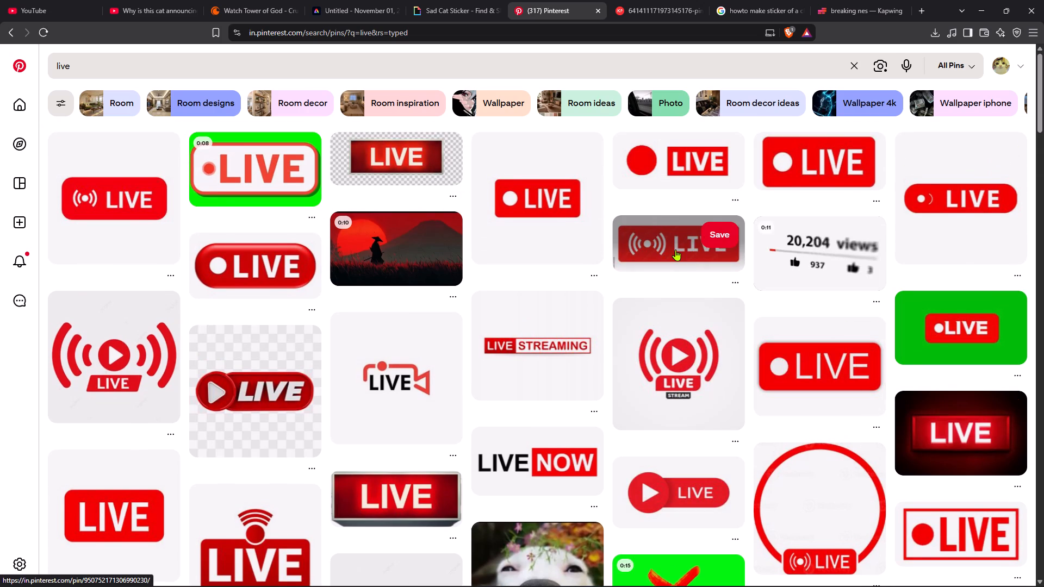
left_click(675, 249)
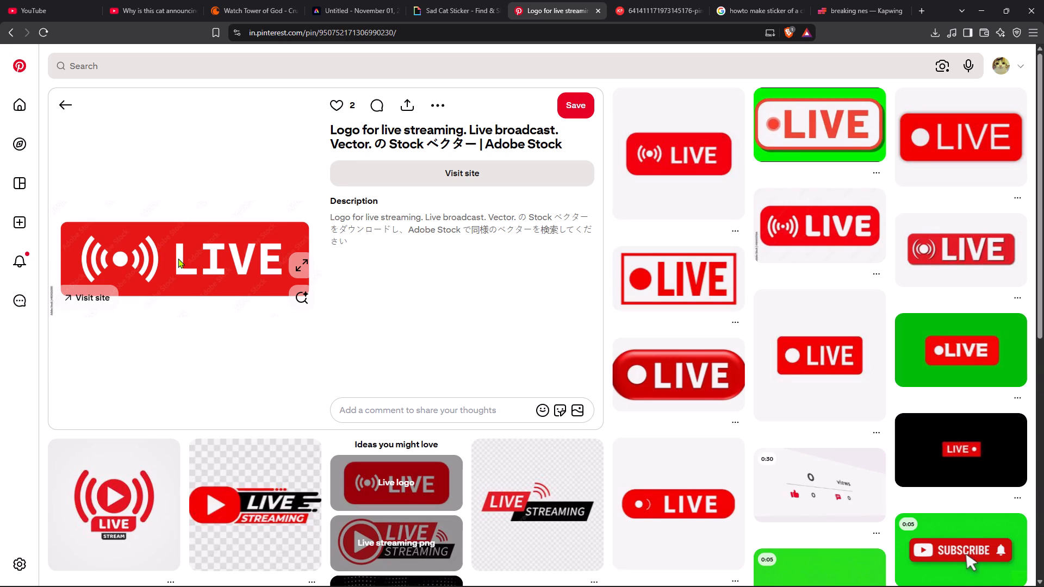
scroll(178, 258, "down", 1)
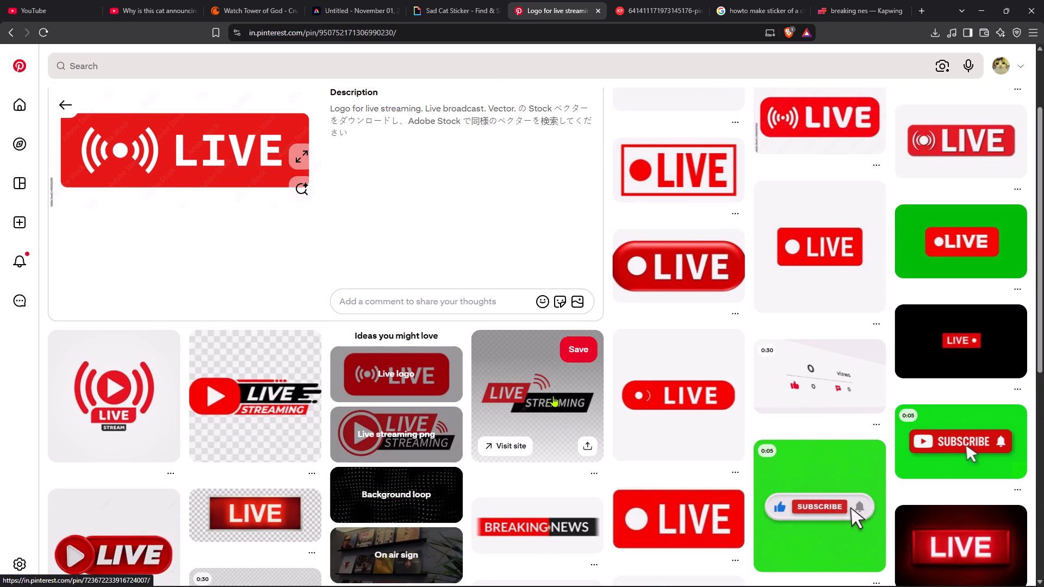
scroll(553, 396, "down", 1)
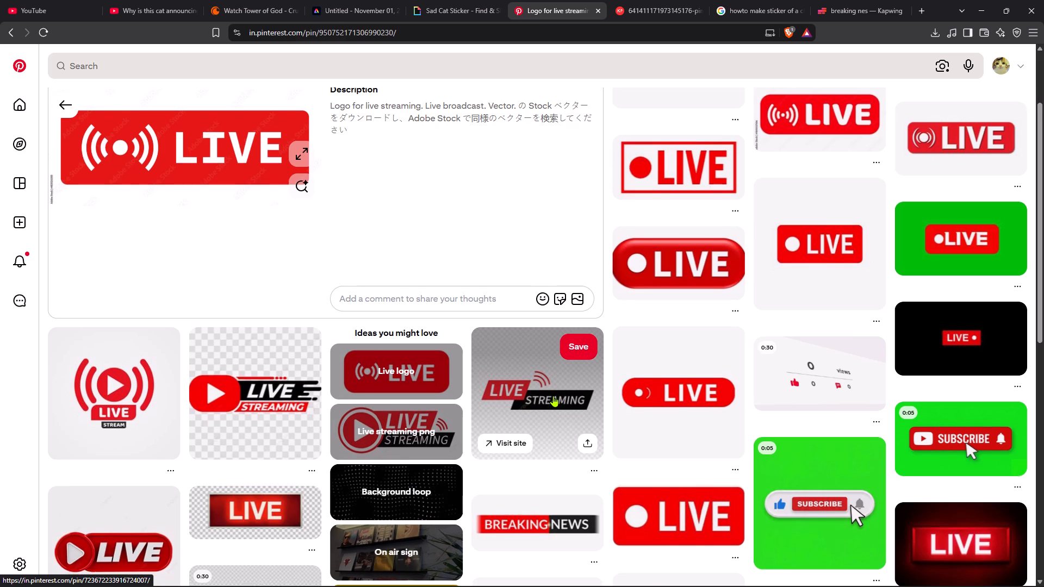
scroll(553, 396, "down", 1)
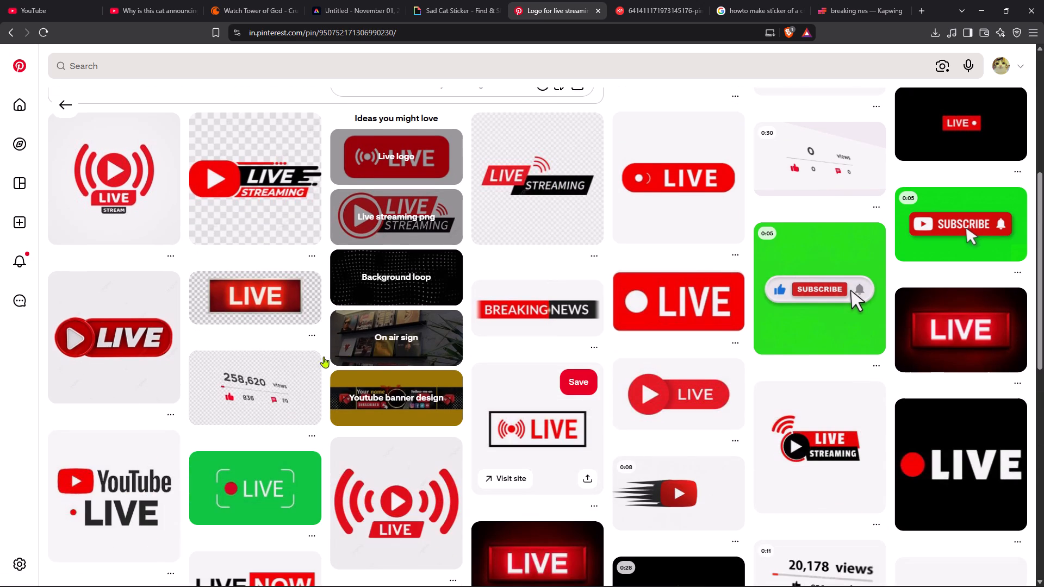
scroll(207, 364, "down", 2)
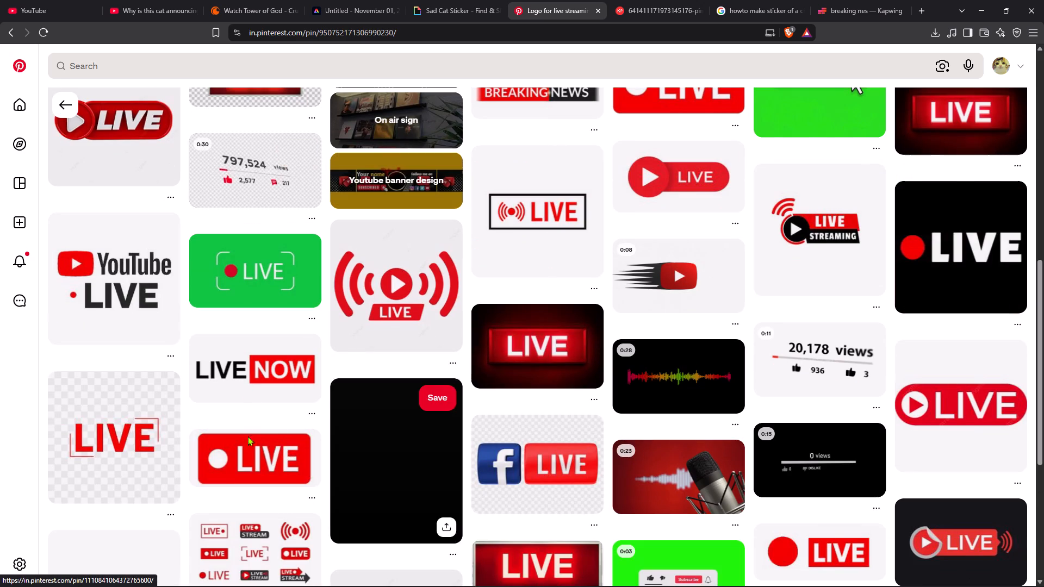
scroll(601, 308, "up", 3)
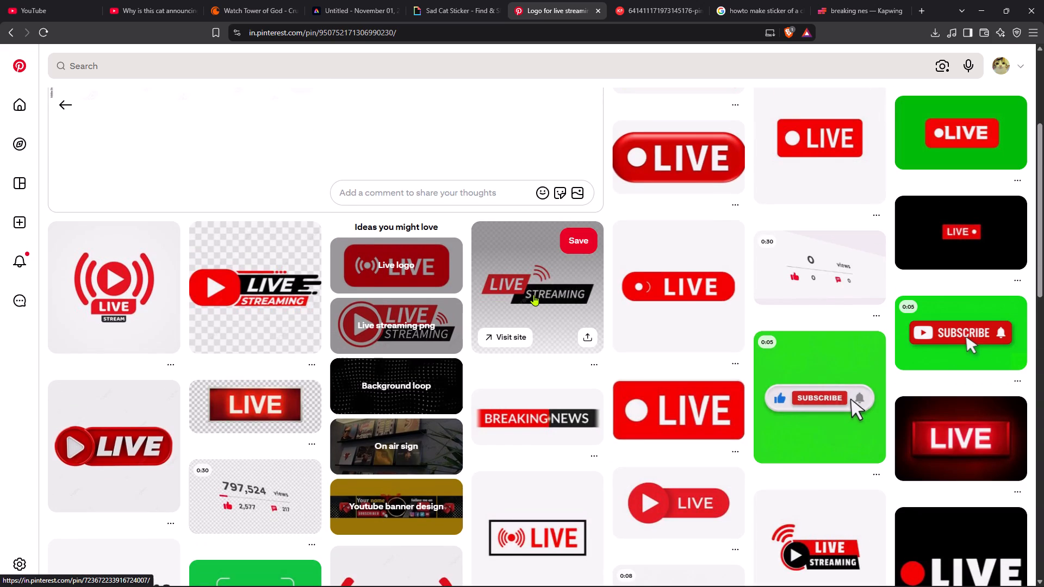
Open the red and black LIVE STREAMING pin and copy its page link.
left_click(533, 295)
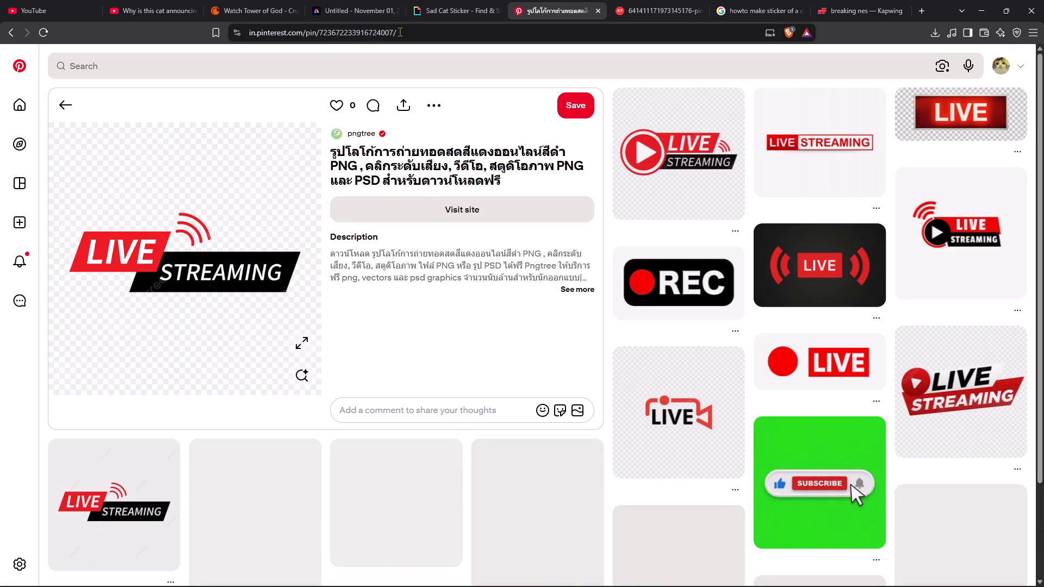
left_click(415, 28)
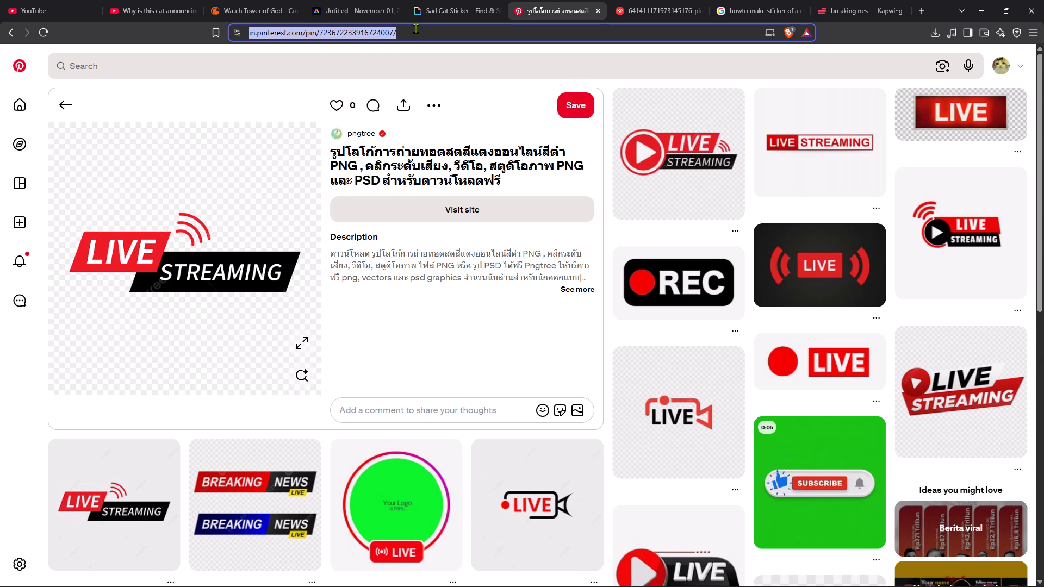
key("ctrl+c")
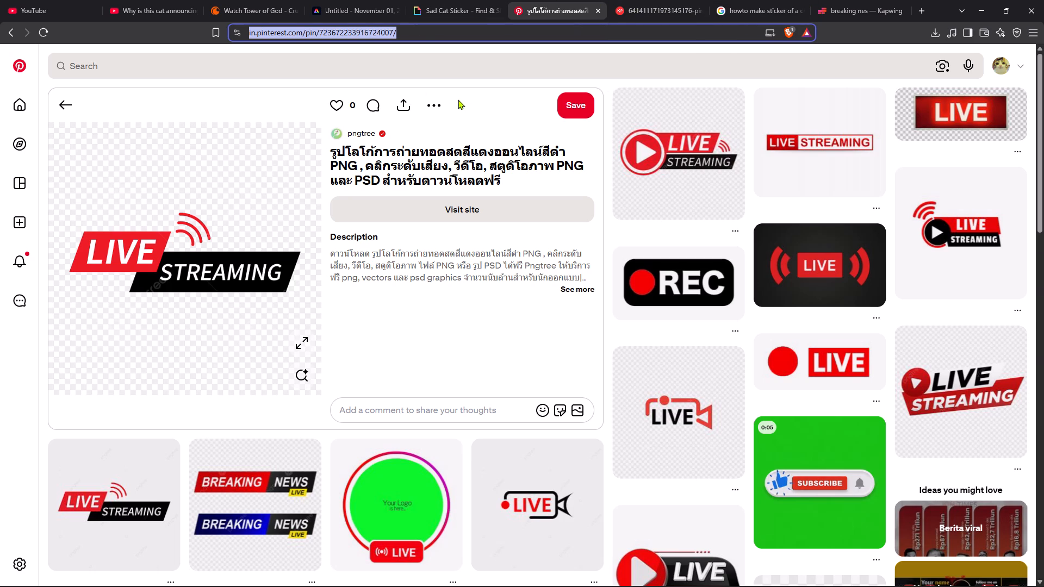
Download the LIVE STREAMING image as a JPEG named live into the stickers folder inside kitties.
left_click(436, 108)
left_click(420, 141)
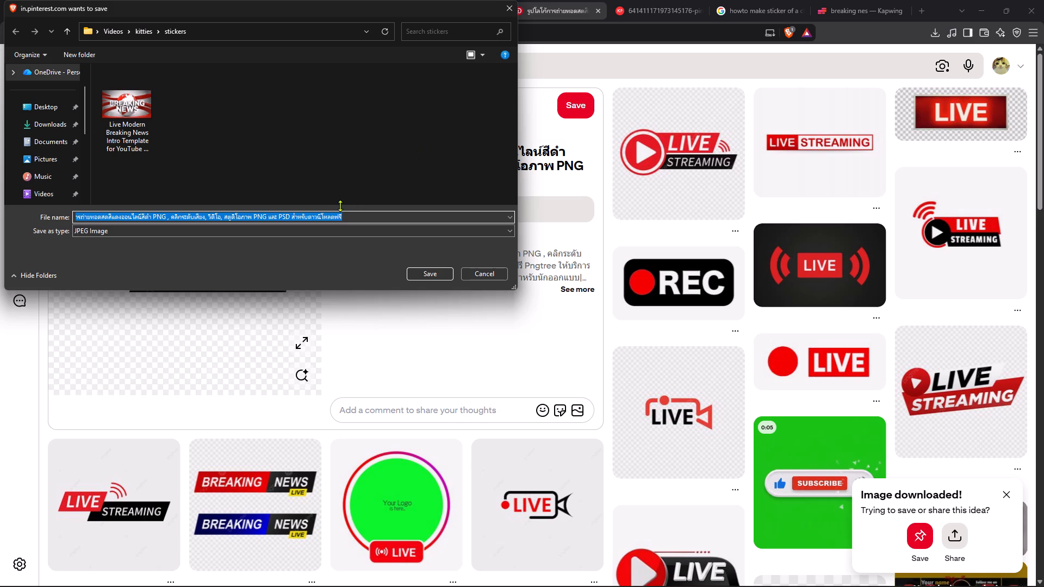
left_click(20, 30)
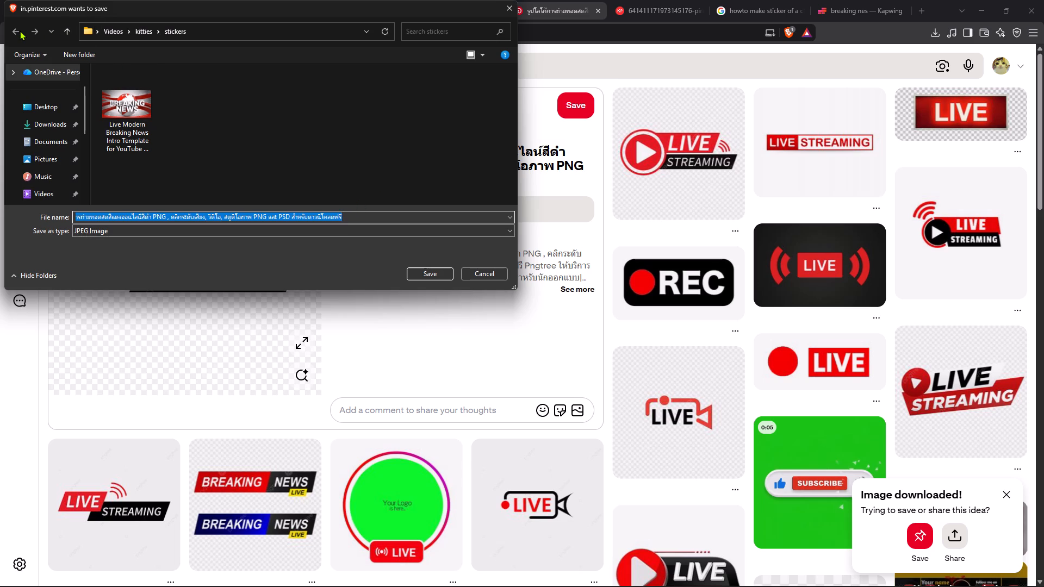
double_click(142, 32)
double_click(409, 95)
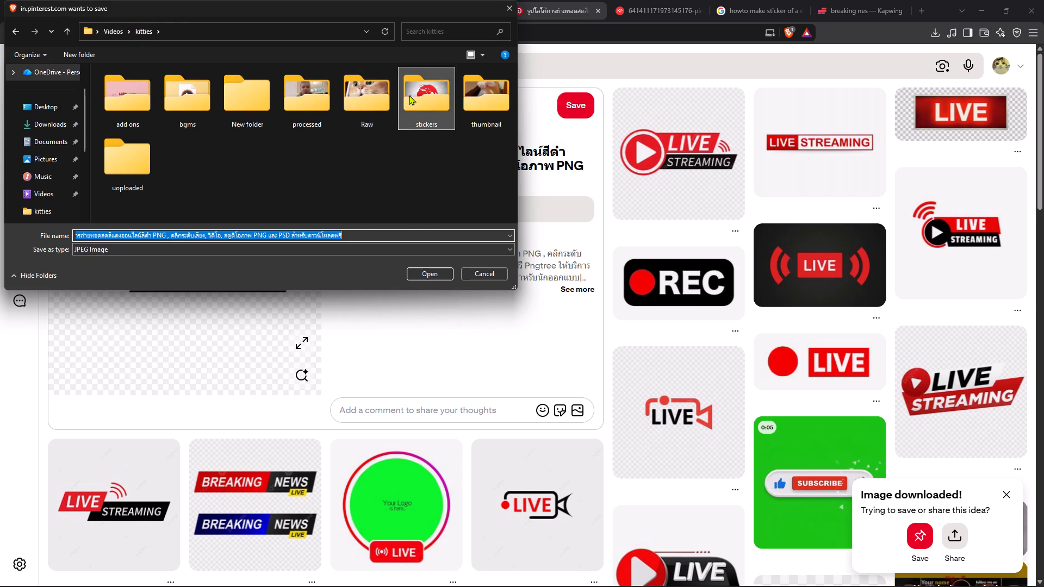
left_click(384, 234)
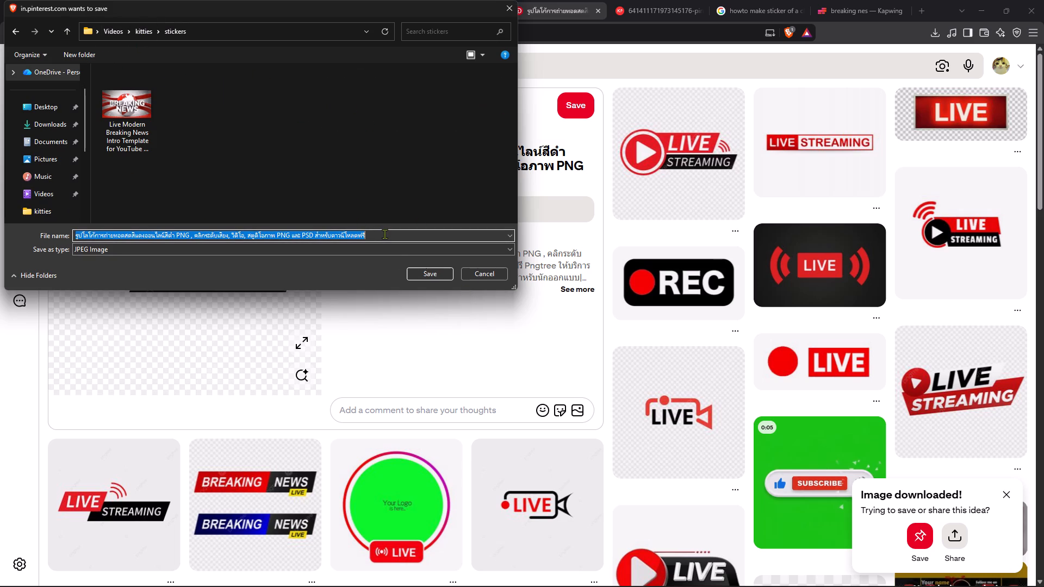
key("BackSpace")
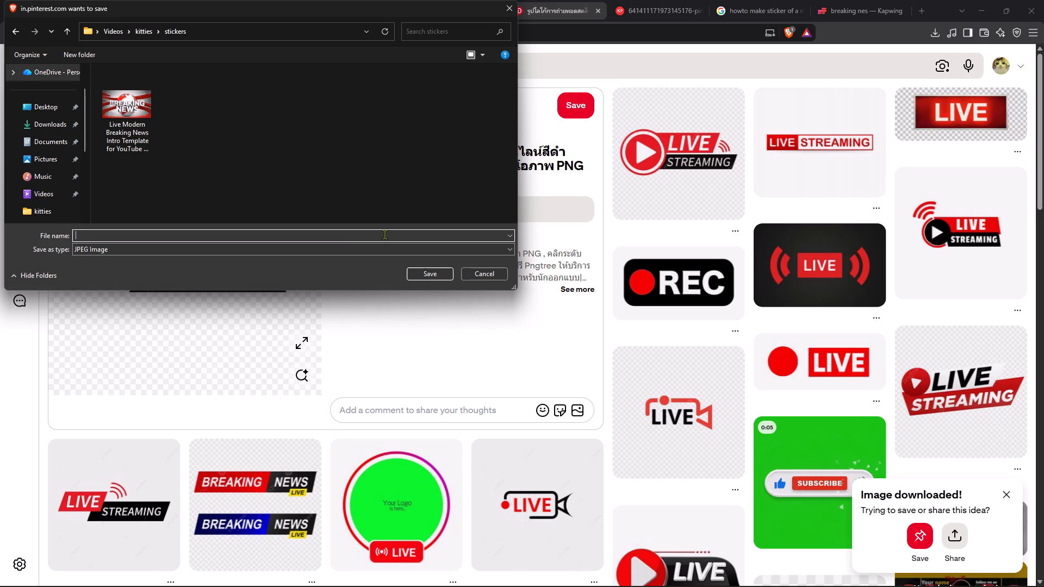
type("live")
key("Return")
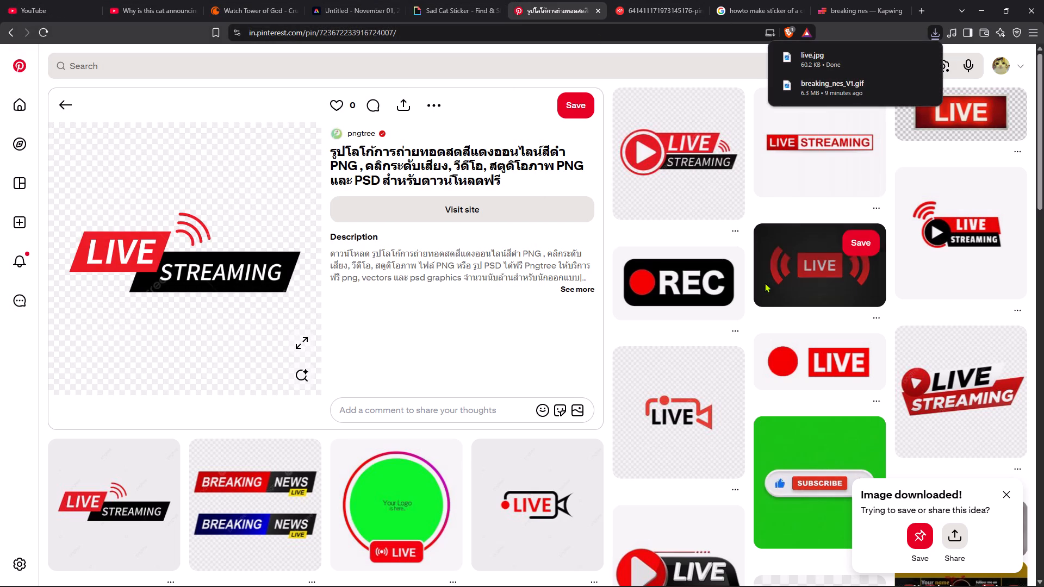
Switch to the breaking nes Kapwing project and close the Google search tab about making a sticker.
left_click_drag(820, 18, 820, 38)
double_click(818, 62)
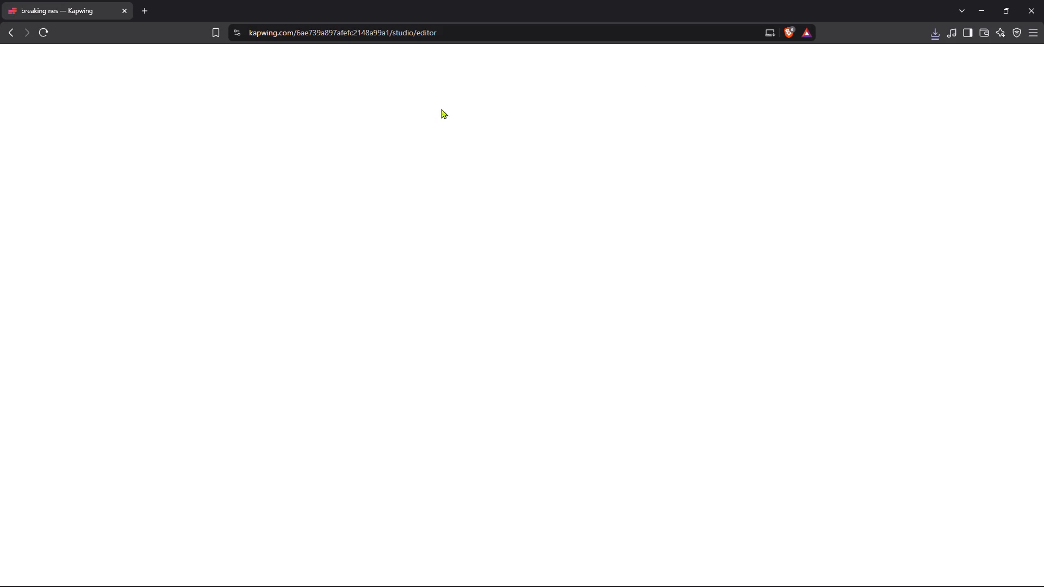
left_click_drag(71, 8, 792, 101)
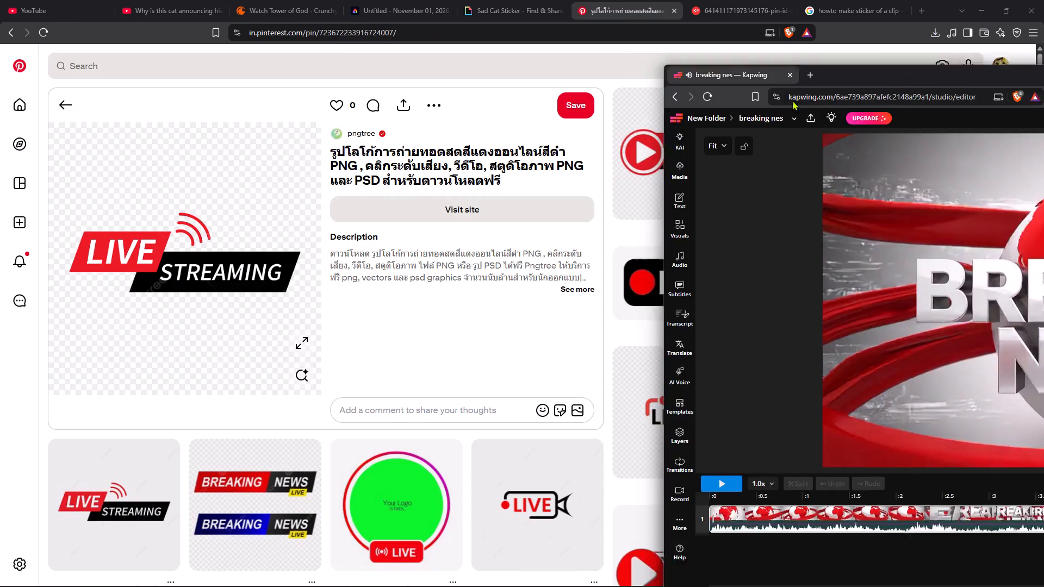
left_click_drag(792, 101, 809, 20)
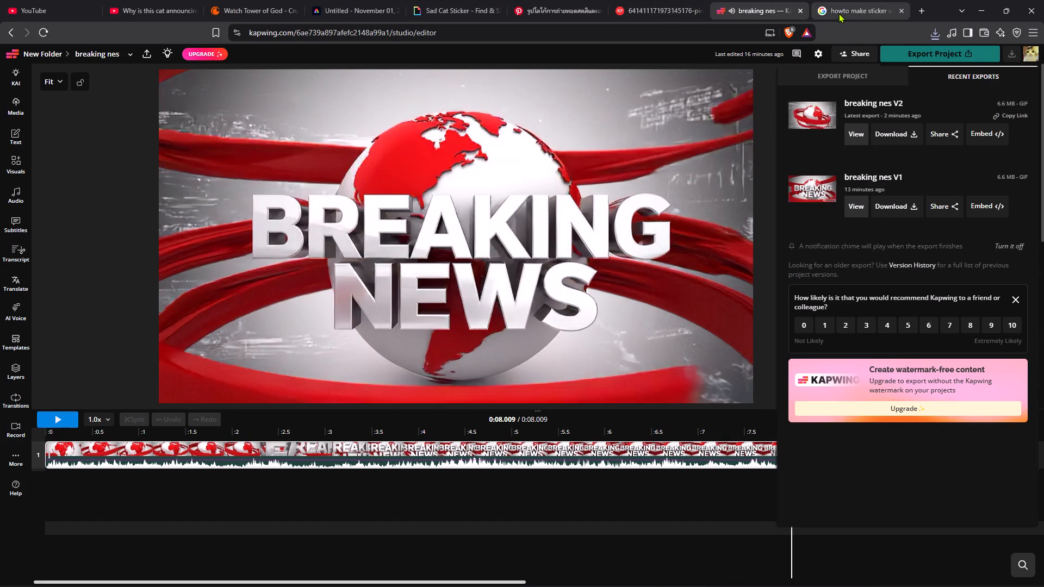
left_click(900, 11)
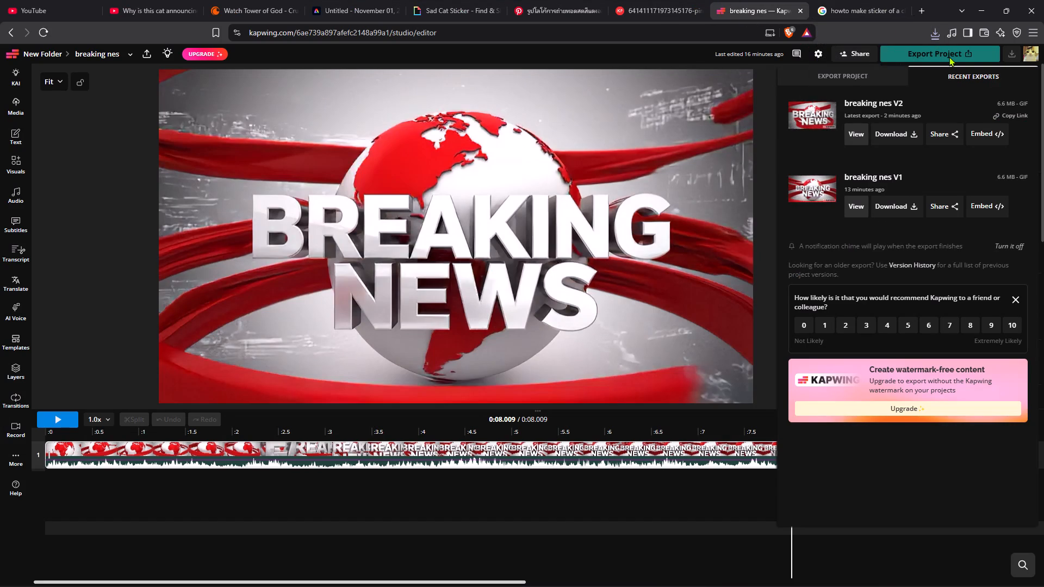
Check the recent downloads, preview breaking_nes_V1 from the stickers folder in File Explorer, and delete that file.
left_click(934, 32)
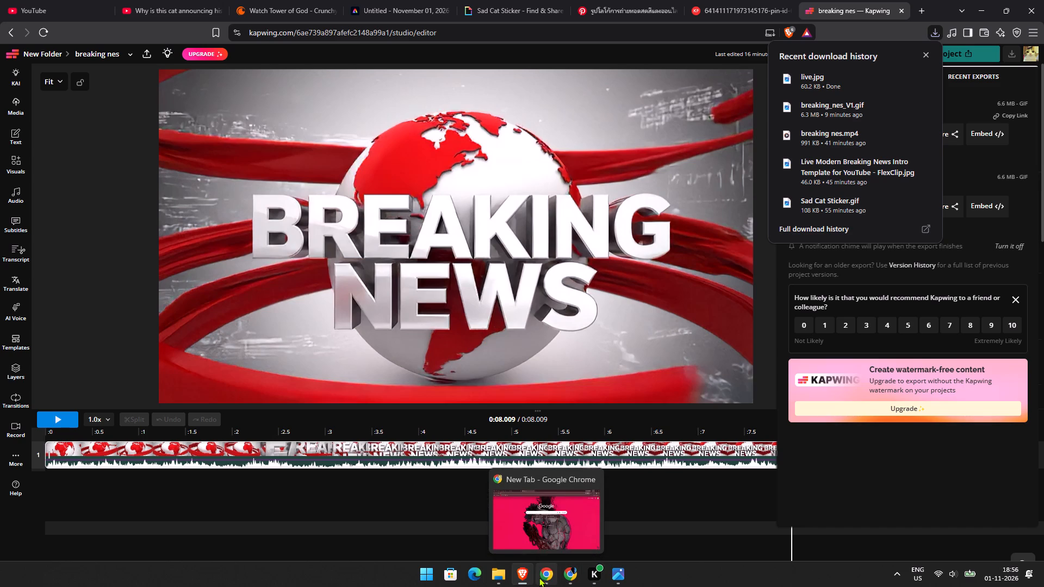
left_click(496, 576)
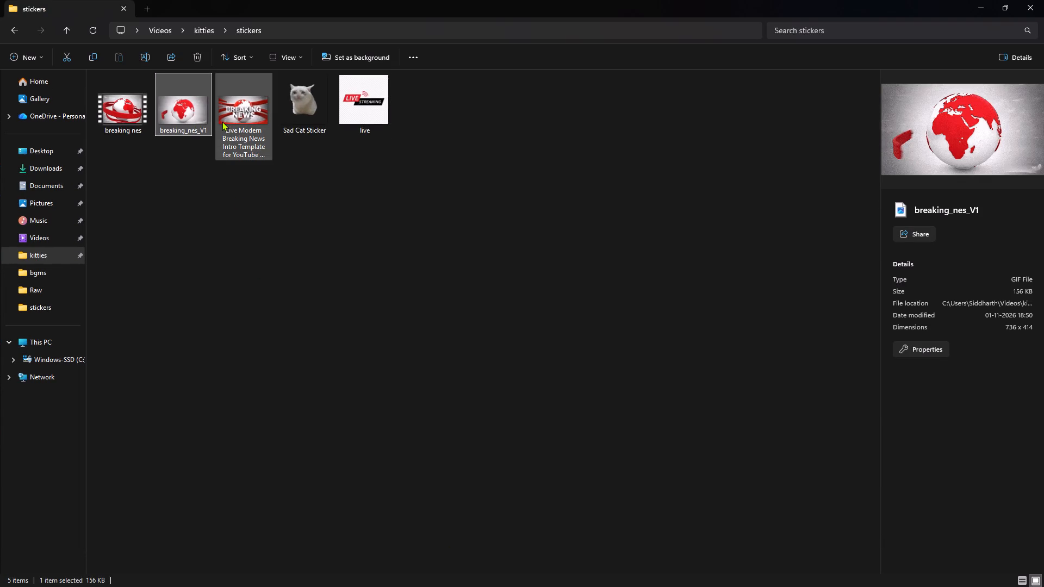
double_click(181, 118)
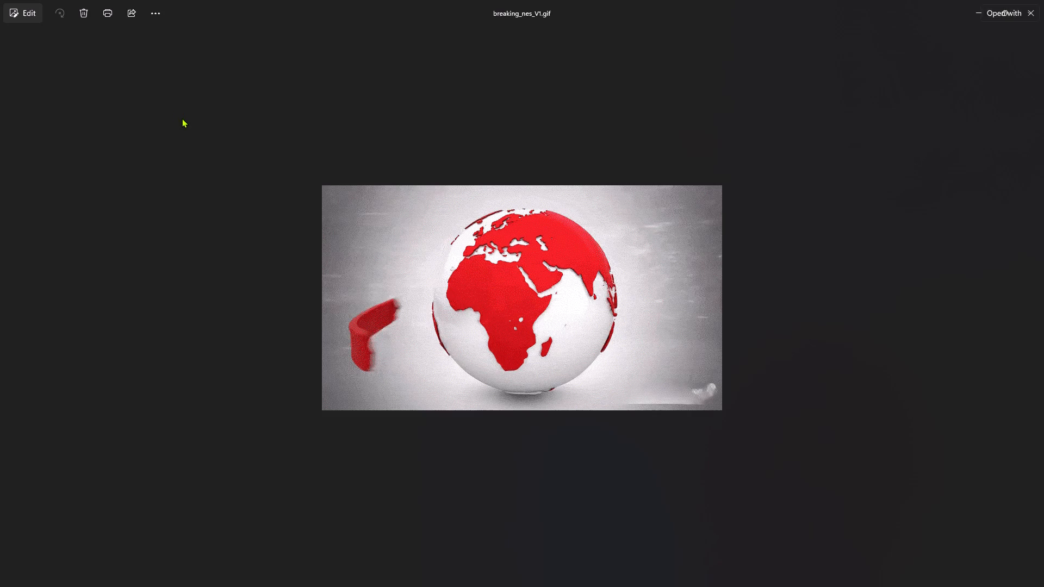
left_click(1026, 3)
right_click(195, 127)
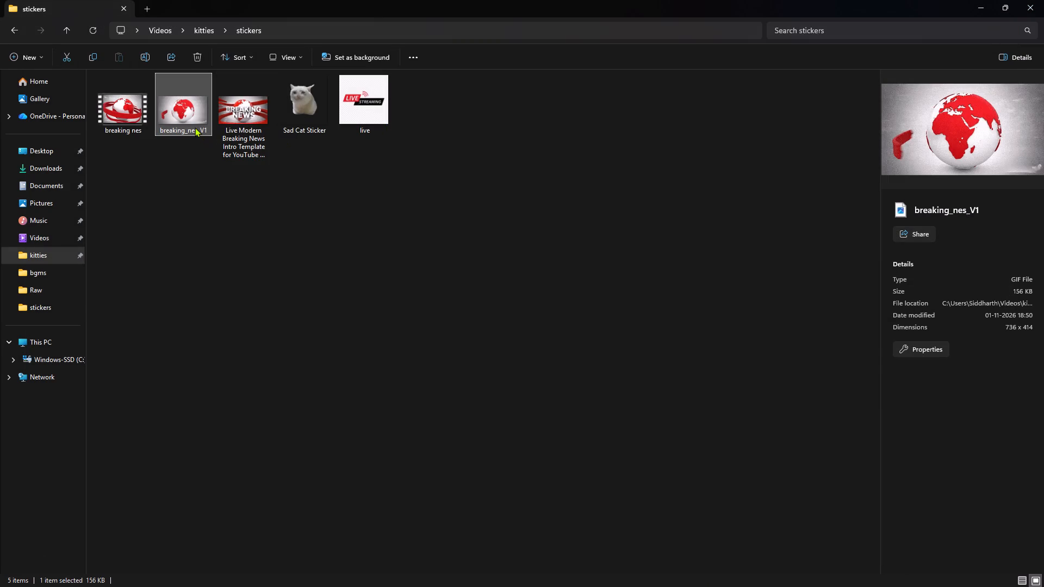
left_click(362, 147)
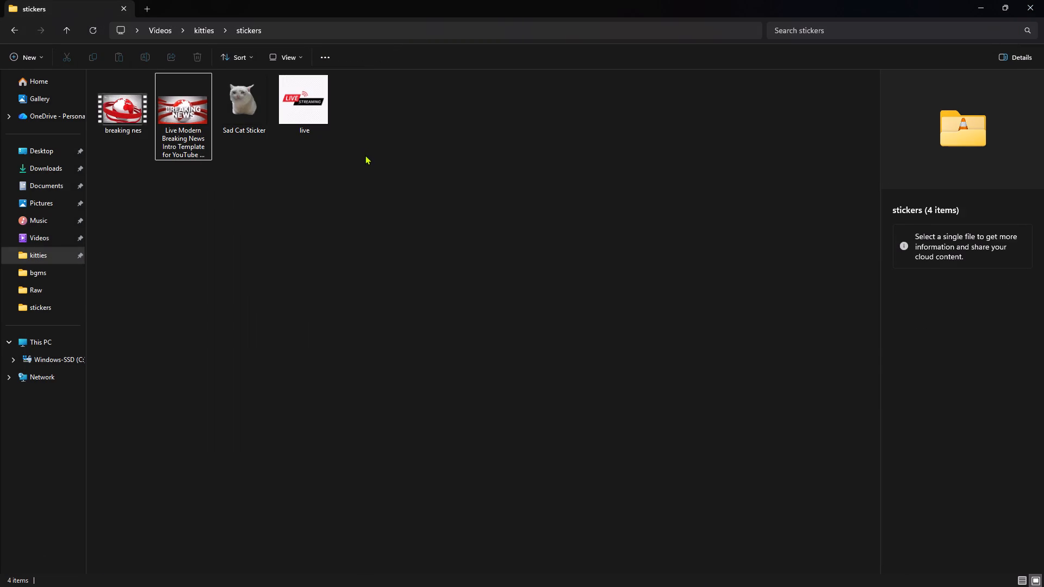
Open the live image from the stickers folder in Photos and start editing it.
left_click(310, 113)
double_click(307, 118)
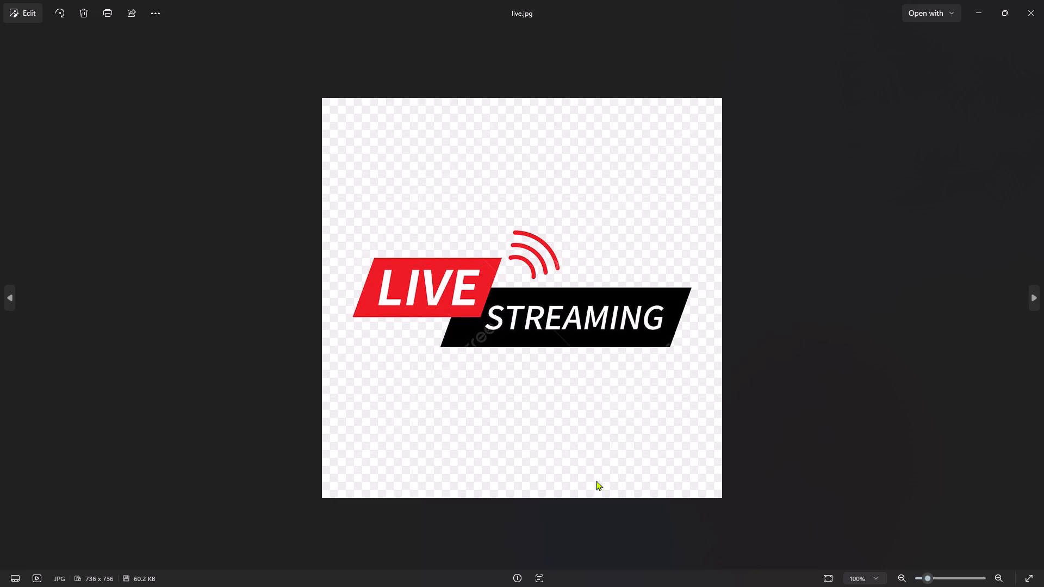
left_click(595, 465)
right_click(592, 420)
left_click(153, 119)
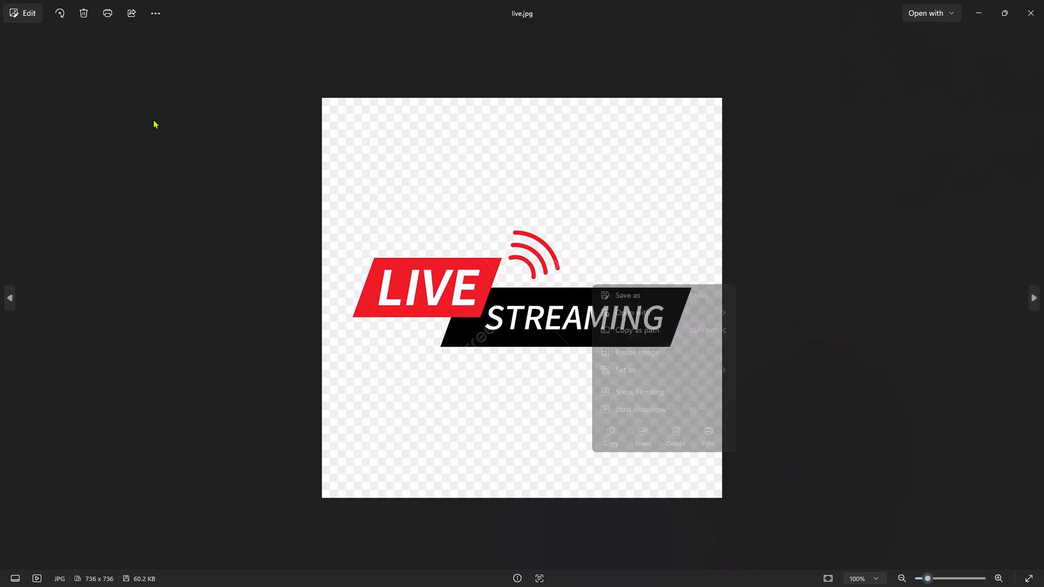
left_click(17, 3)
left_click(17, 3)
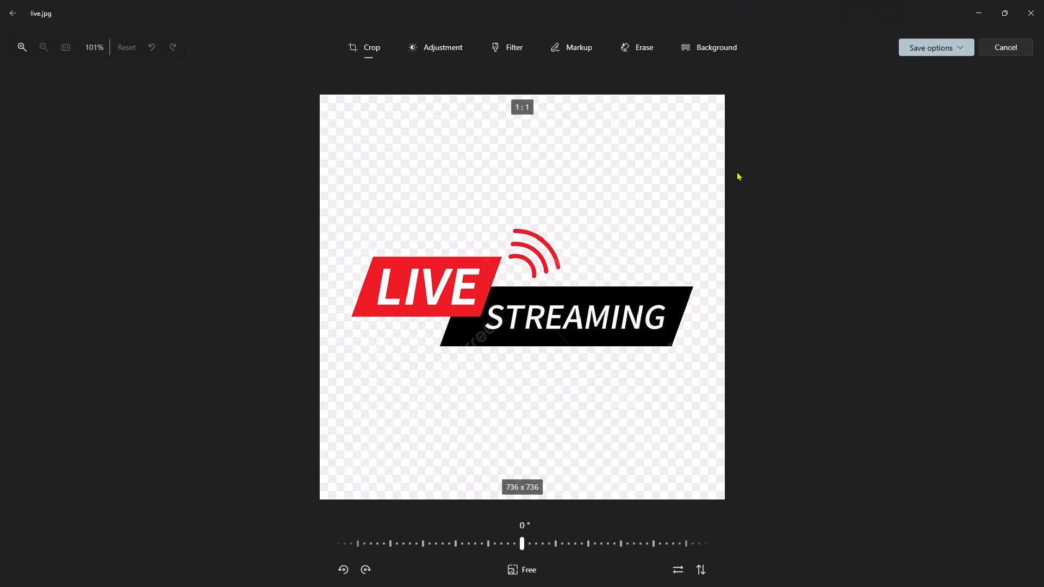
Replace the background of the LIVE STREAMING image with white (ffffff).
left_click(706, 51)
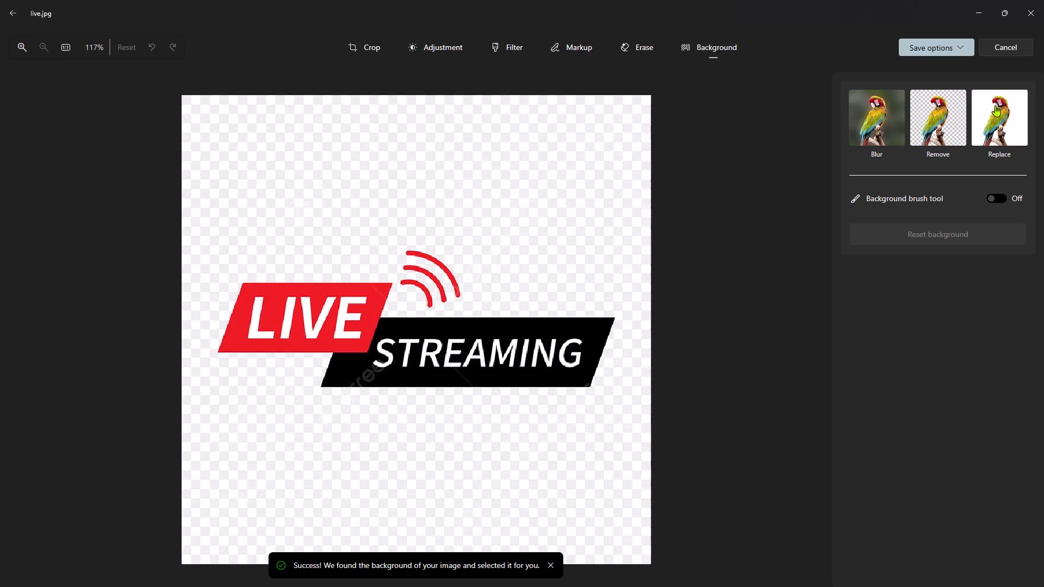
left_click(995, 105)
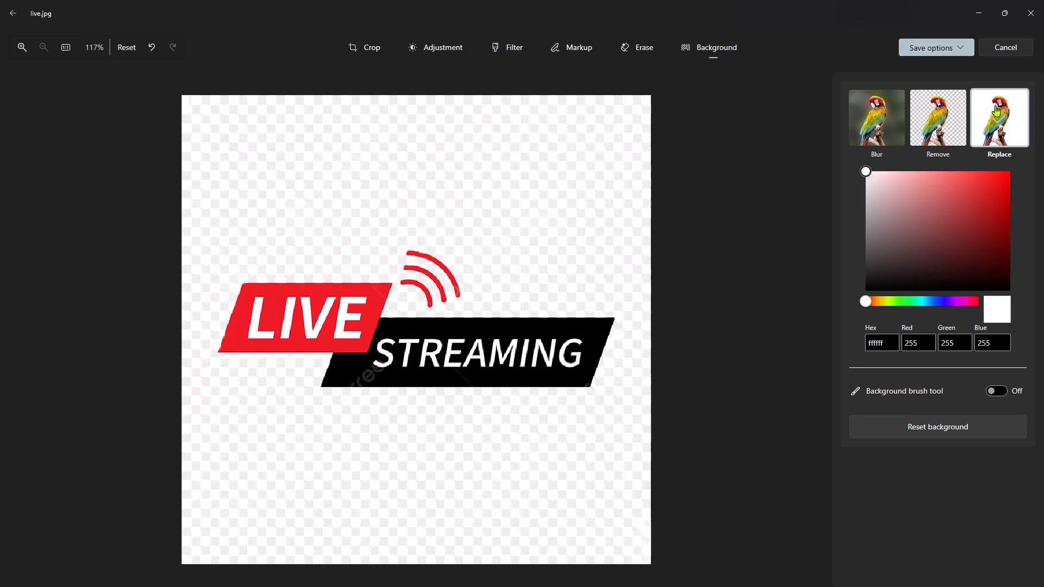
left_click(999, 305)
left_click(739, 87)
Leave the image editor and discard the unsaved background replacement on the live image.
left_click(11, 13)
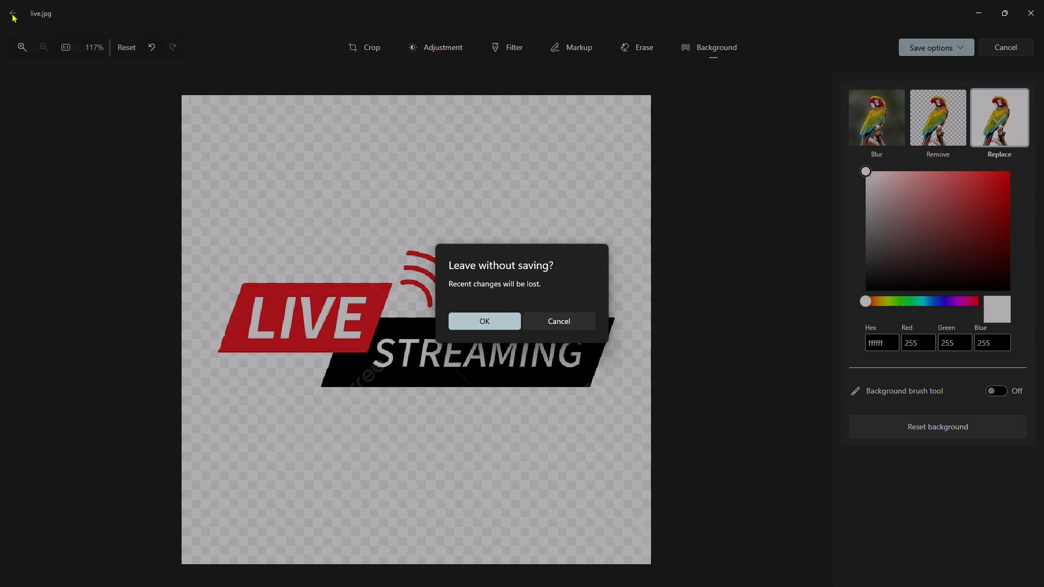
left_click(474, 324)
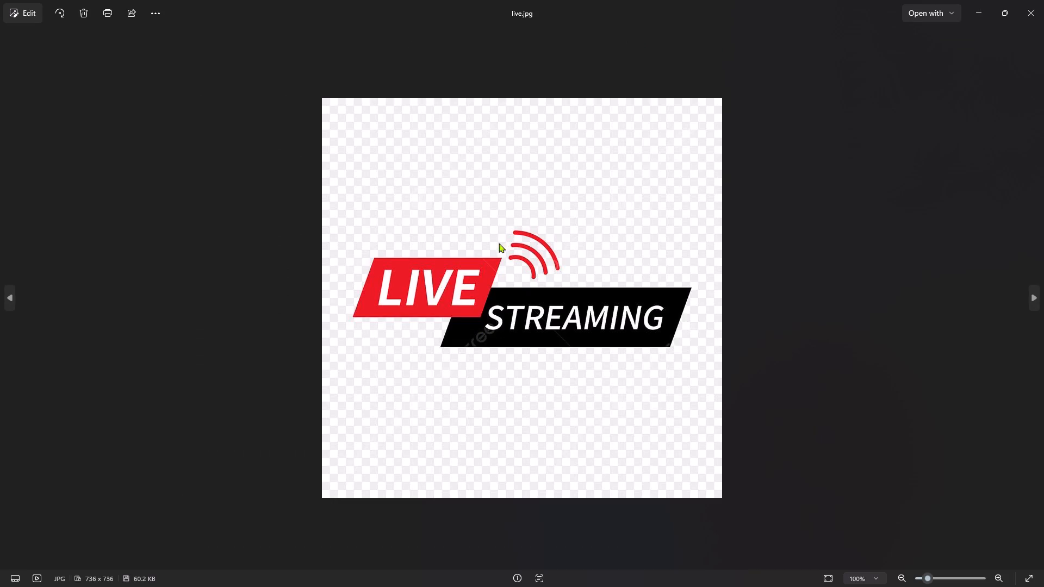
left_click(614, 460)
Crop the live image tightly around the LIVE STREAMING badge to 626 x 213 and save over the original file.
left_click(21, 6)
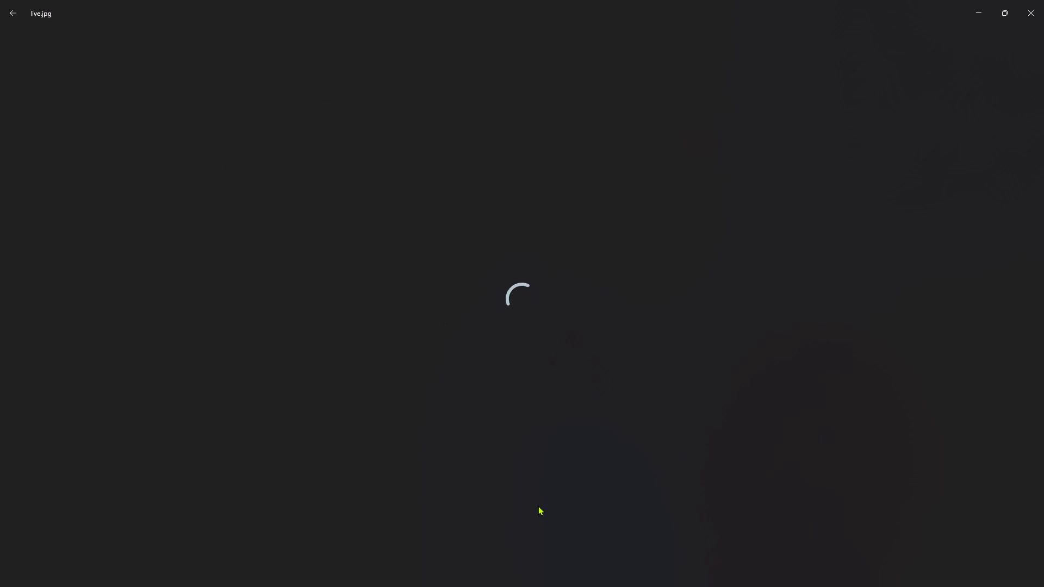
left_click_drag(519, 496, 514, 395)
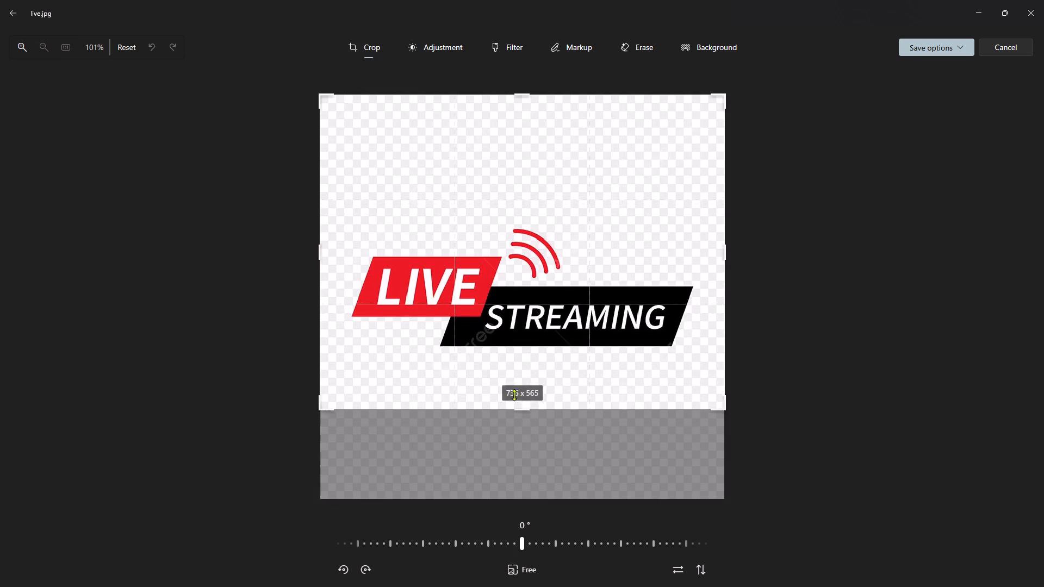
left_click_drag(514, 395, 520, 345)
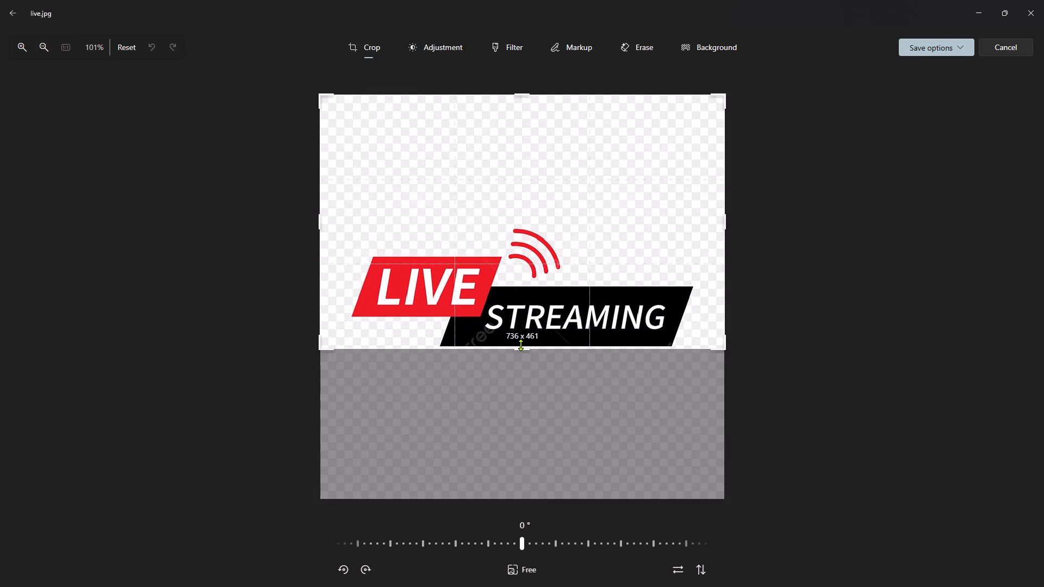
left_click_drag(520, 345, 521, 342)
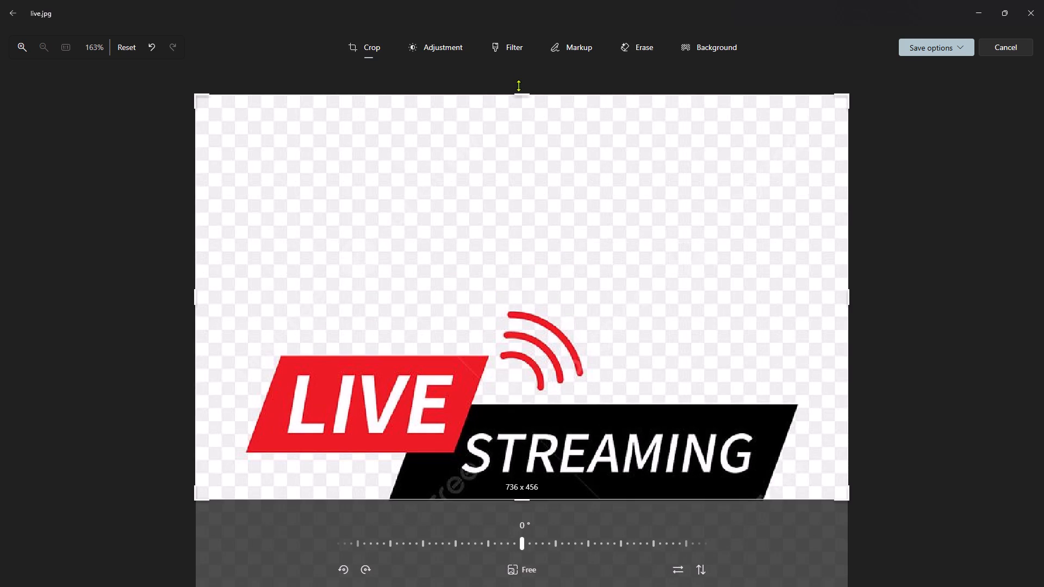
left_click_drag(522, 94, 546, 285)
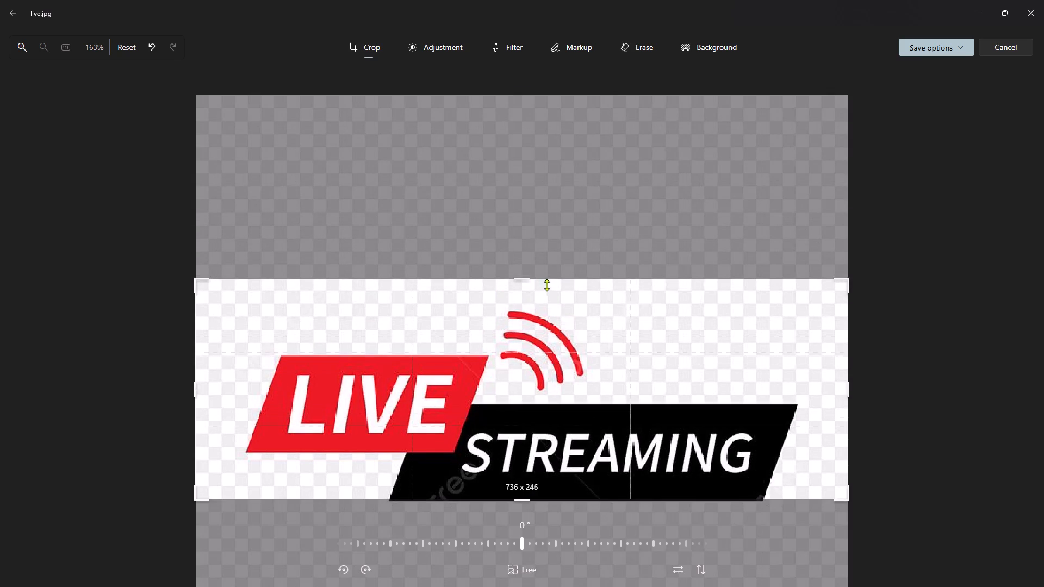
left_click_drag(546, 285, 553, 309)
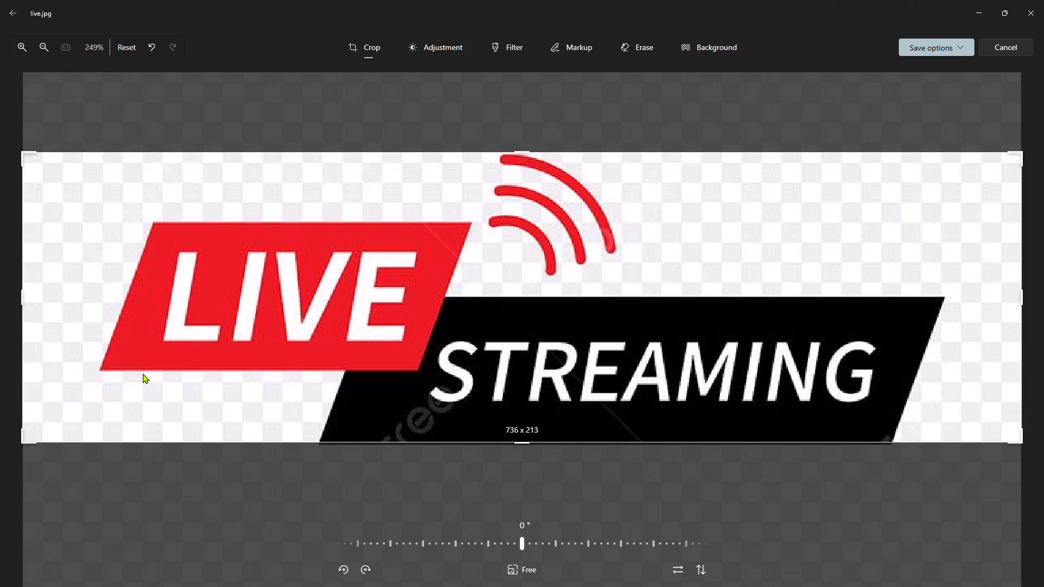
left_click_drag(25, 302, 91, 310)
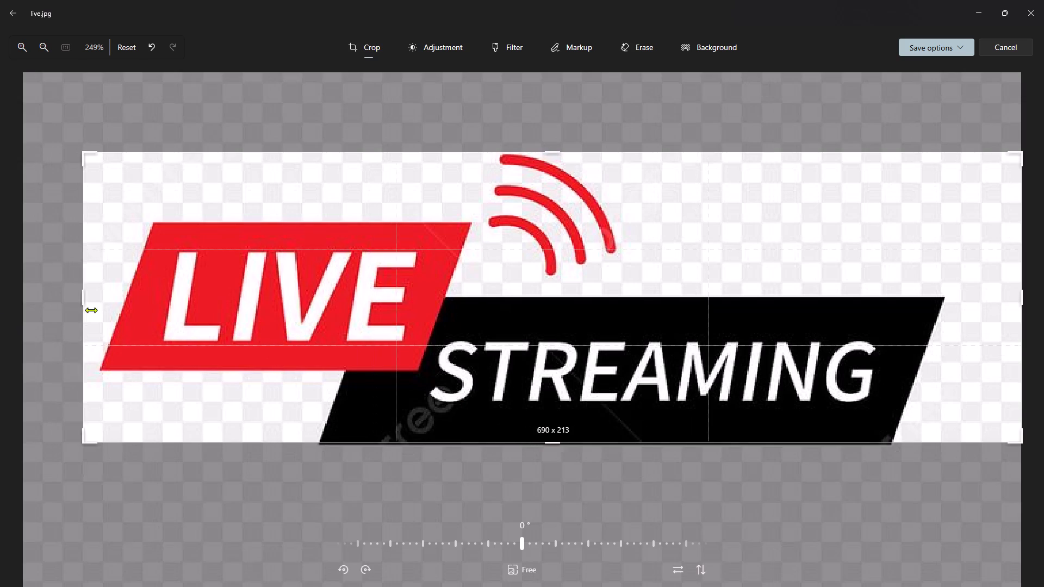
left_click_drag(91, 310, 102, 312)
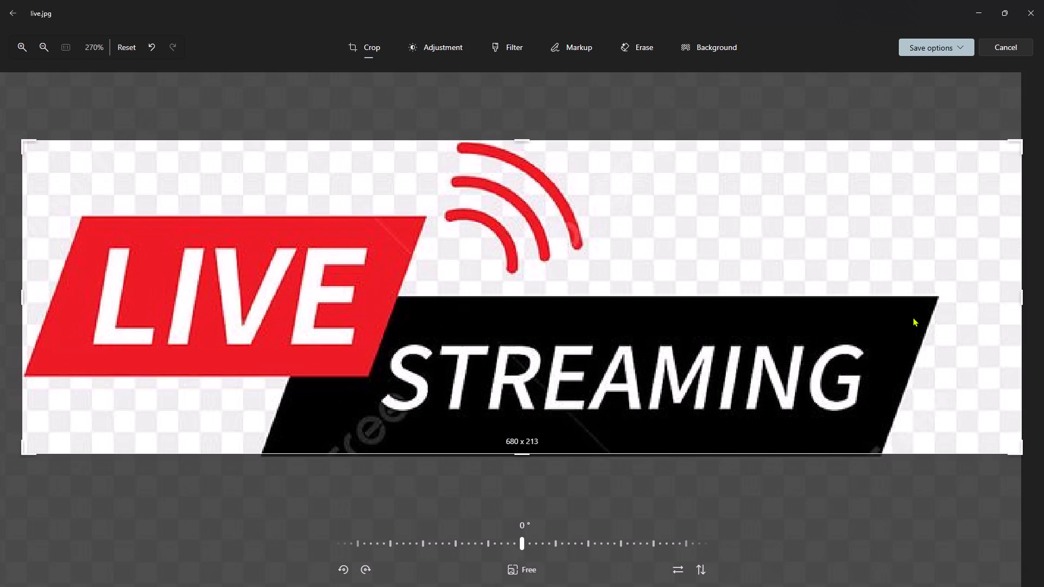
left_click_drag(1021, 298, 955, 308)
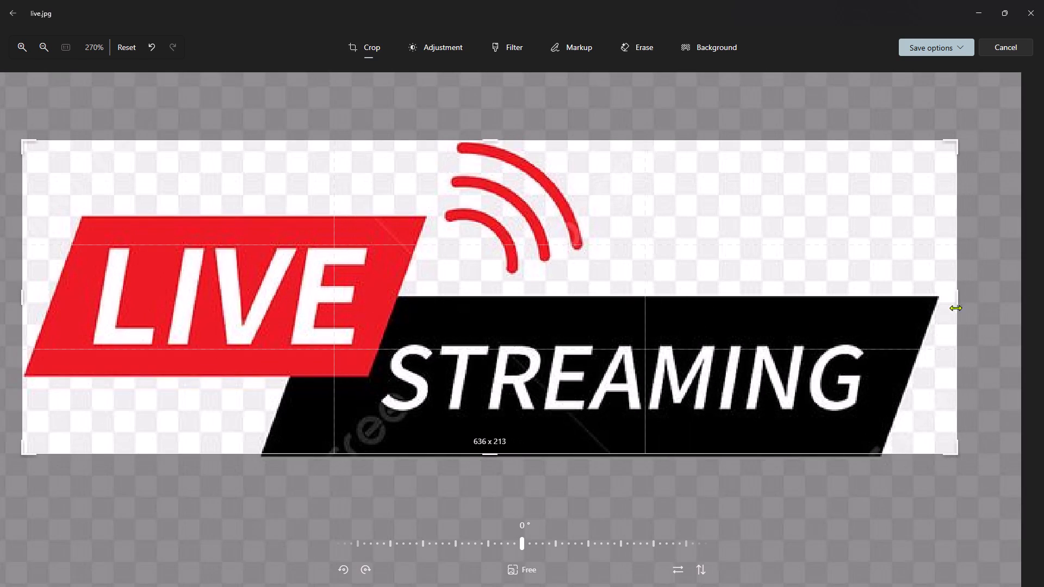
left_click_drag(955, 308, 942, 313)
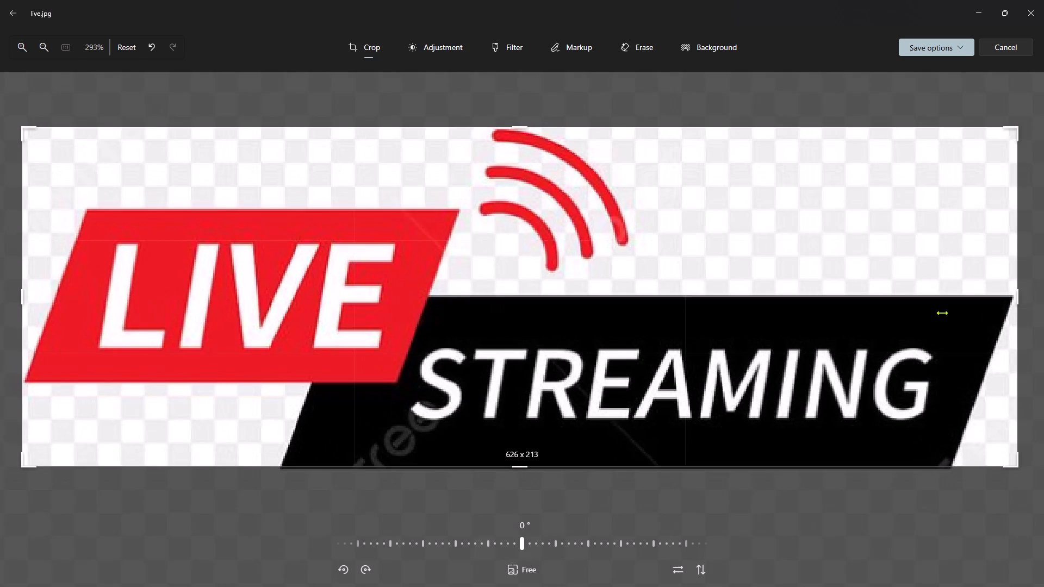
left_click(924, 52)
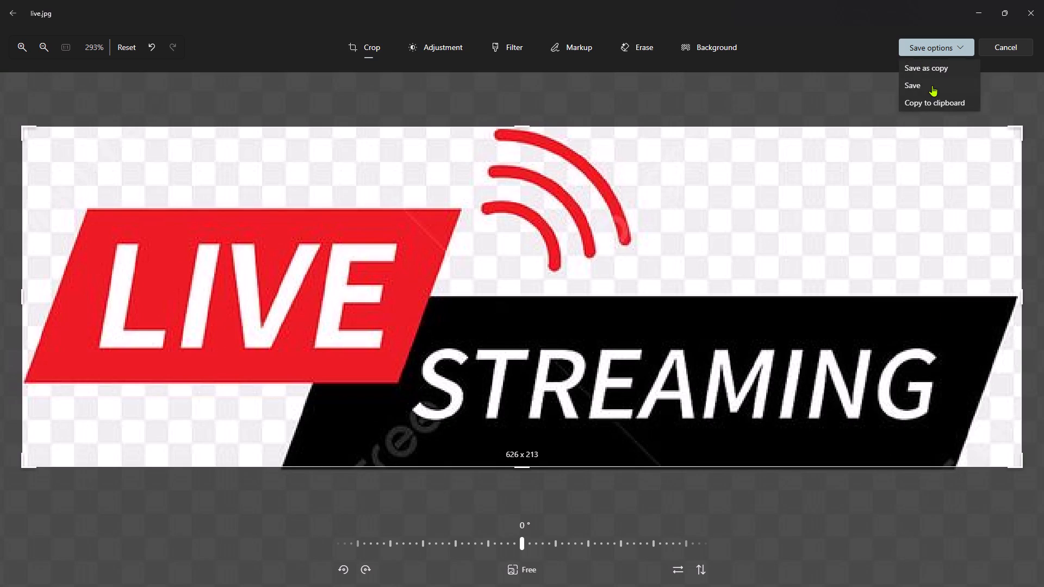
left_click(918, 86)
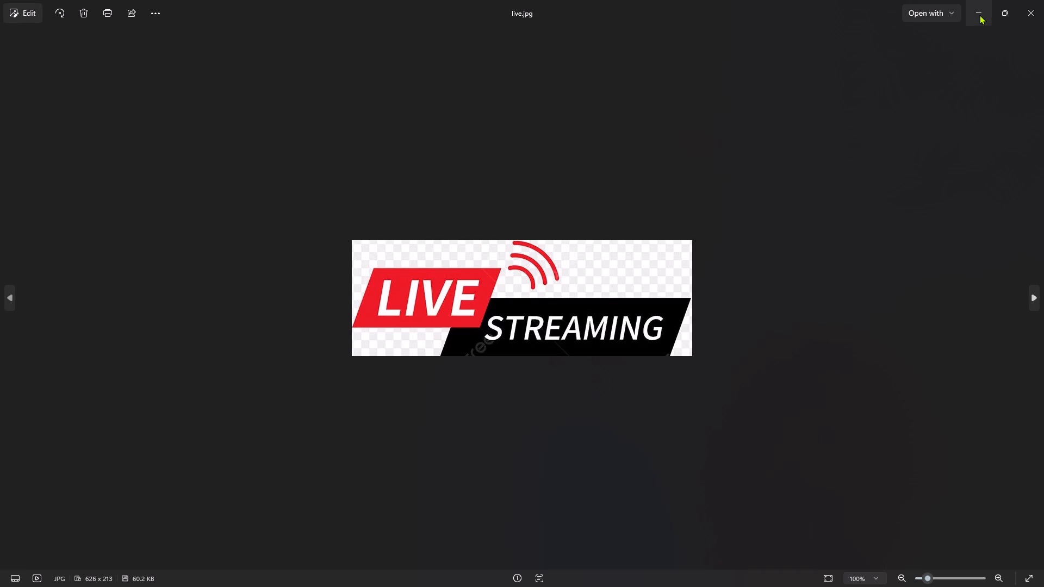
left_click(668, 267)
Reopen the cropped live image for editing and start background selection.
left_click(36, 19)
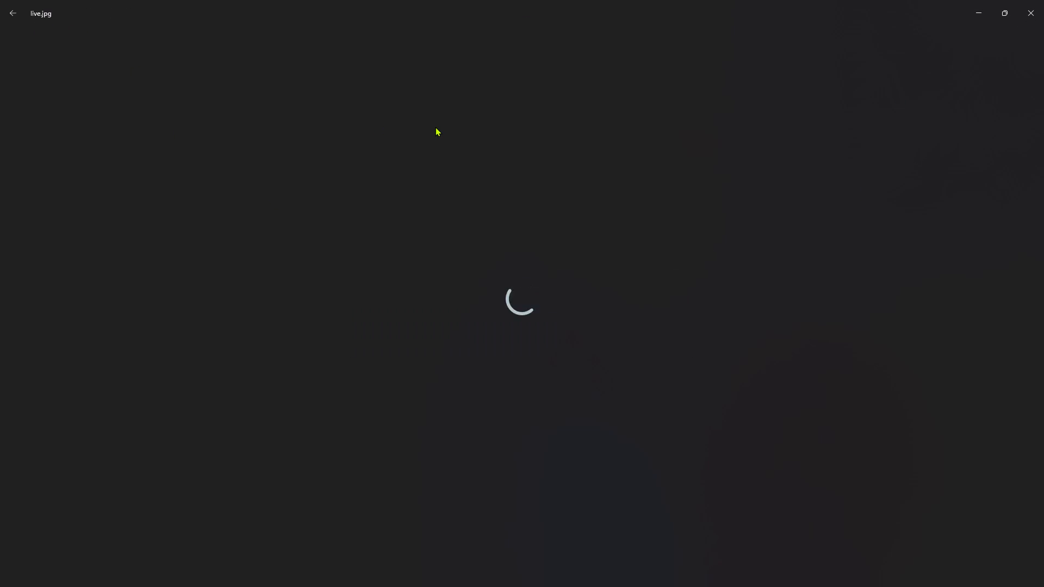
left_click(706, 45)
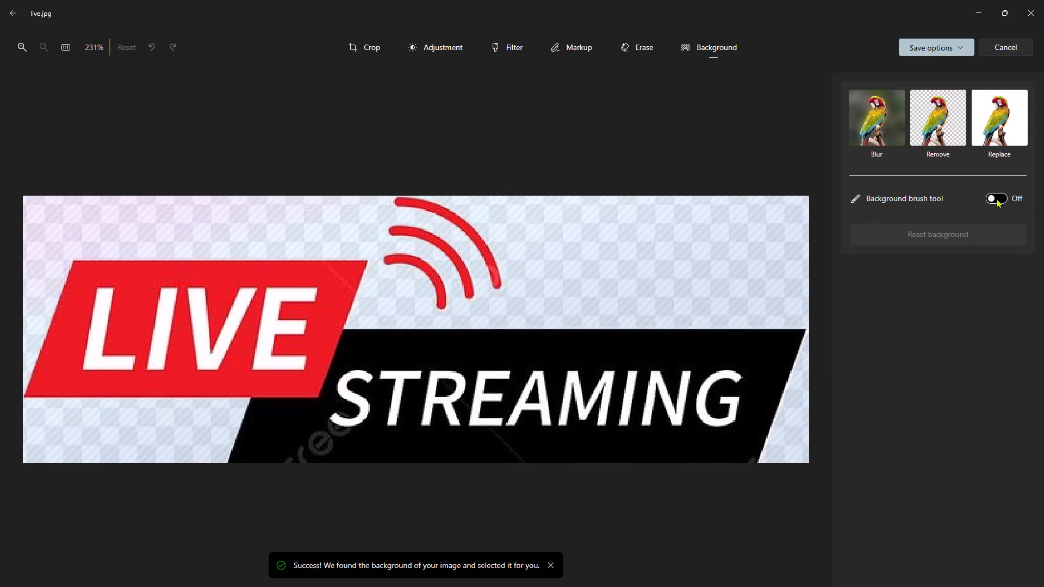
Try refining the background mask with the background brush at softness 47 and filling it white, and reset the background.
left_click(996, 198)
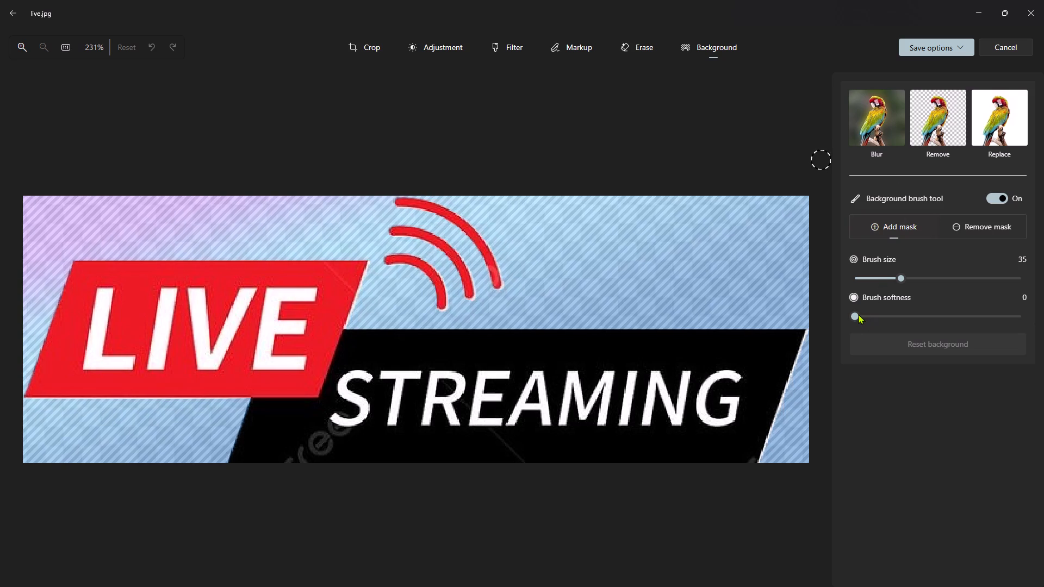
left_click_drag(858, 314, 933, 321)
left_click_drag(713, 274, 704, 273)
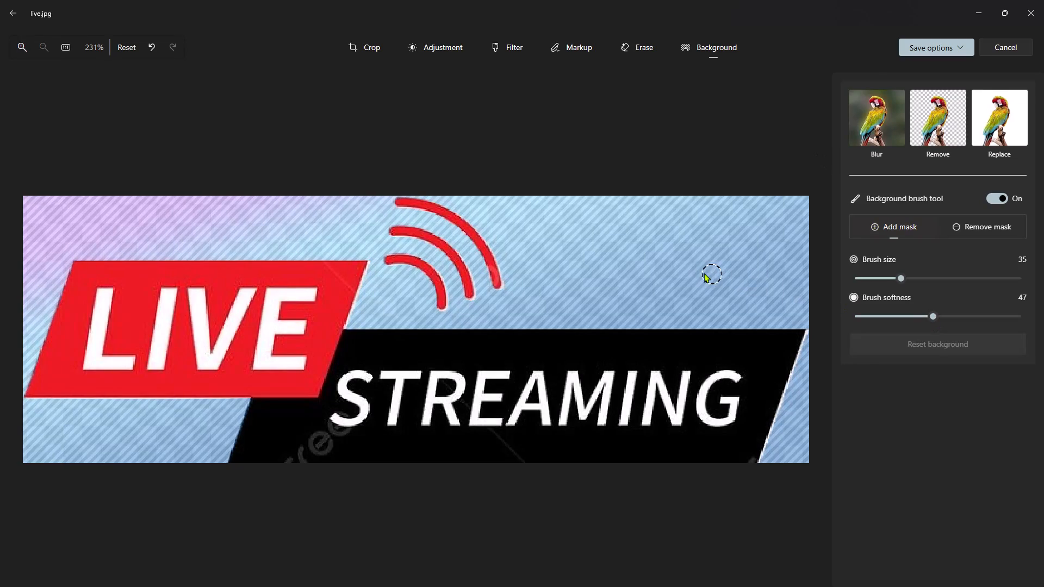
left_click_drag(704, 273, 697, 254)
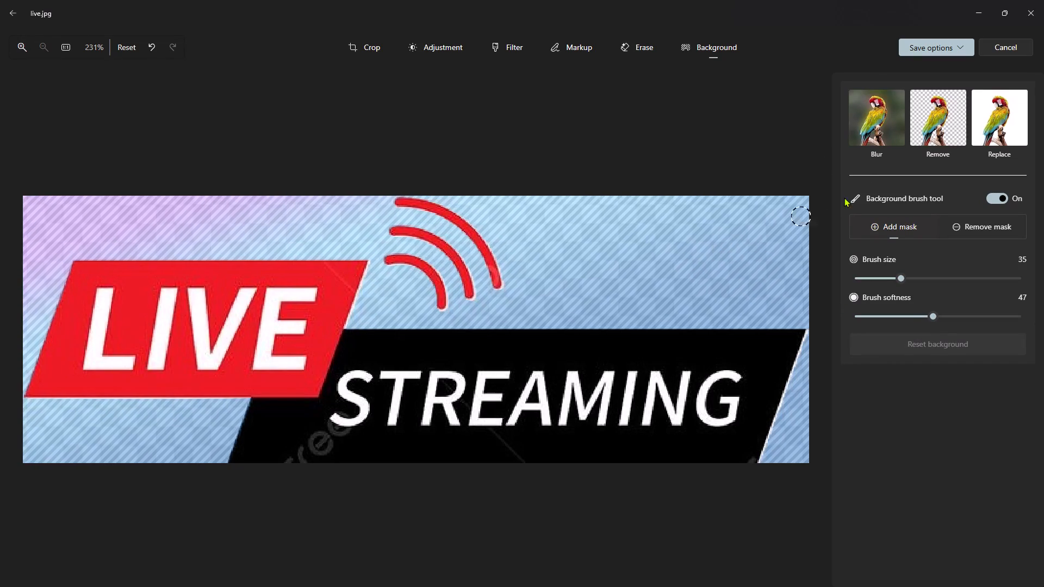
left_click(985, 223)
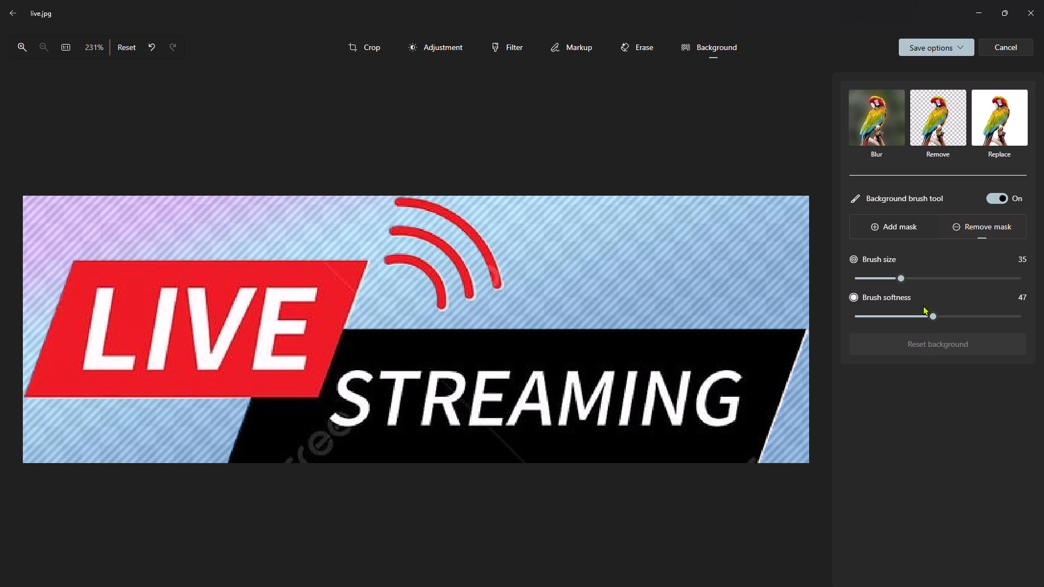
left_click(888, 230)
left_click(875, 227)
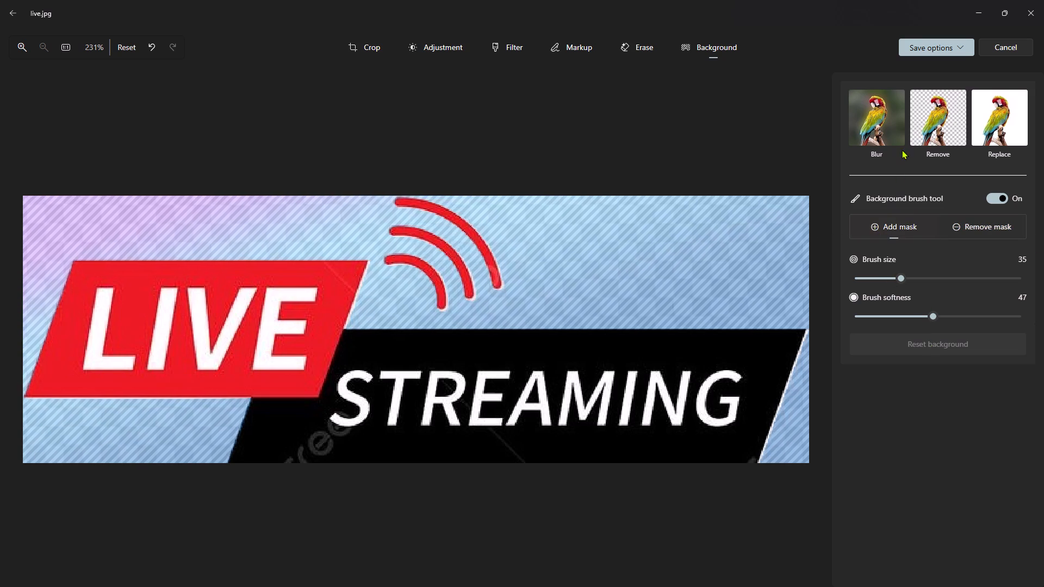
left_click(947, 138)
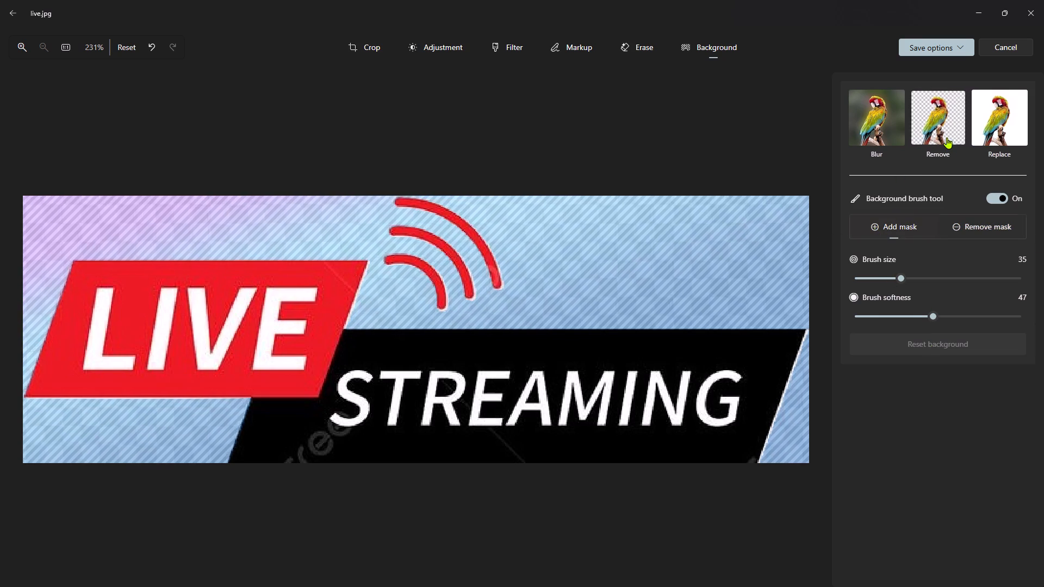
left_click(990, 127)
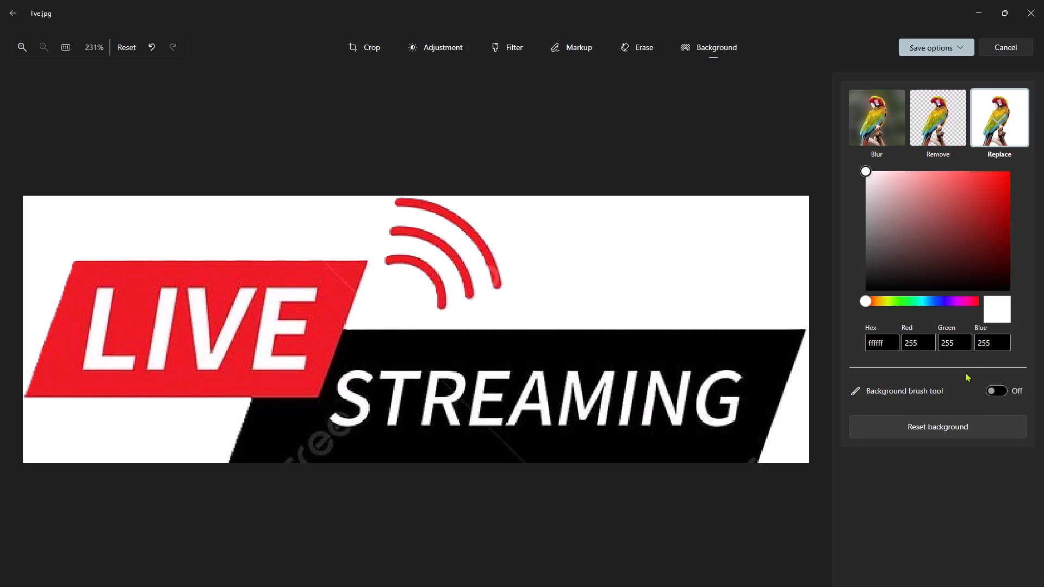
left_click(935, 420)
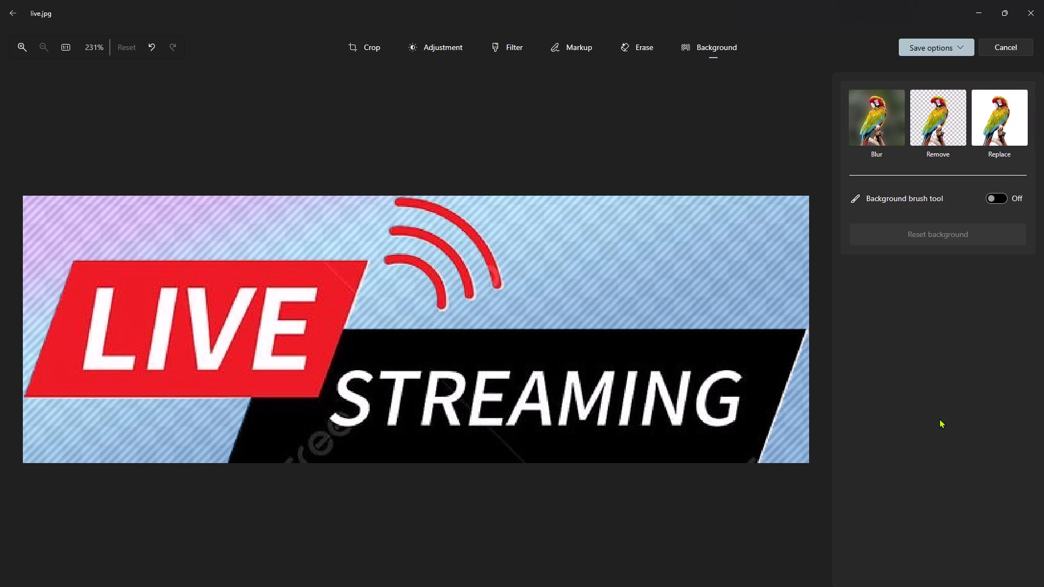
Replace the badge's background with white (ffffff) and save over the original file.
left_click(995, 126)
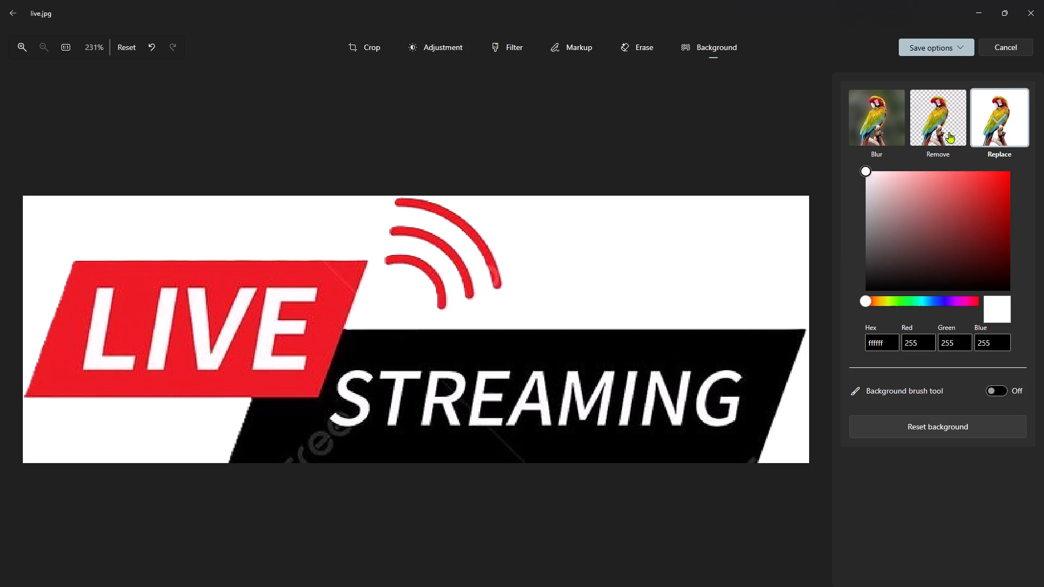
left_click(940, 48)
left_click(919, 86)
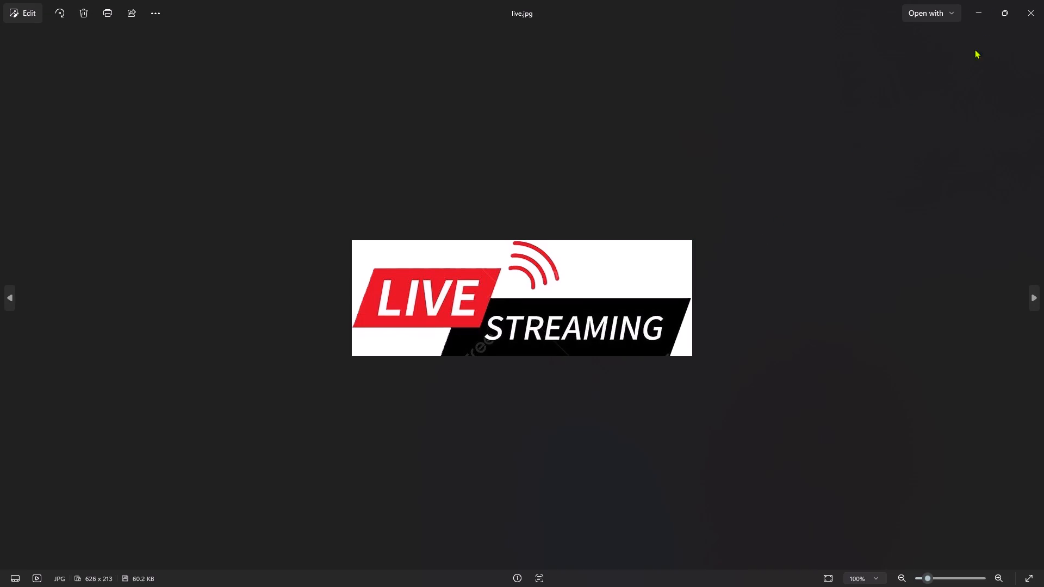
Minimize Photos and File Explorer, return to the Adobe Express cat video project in Brave, and open its uploads.
left_click(976, 7)
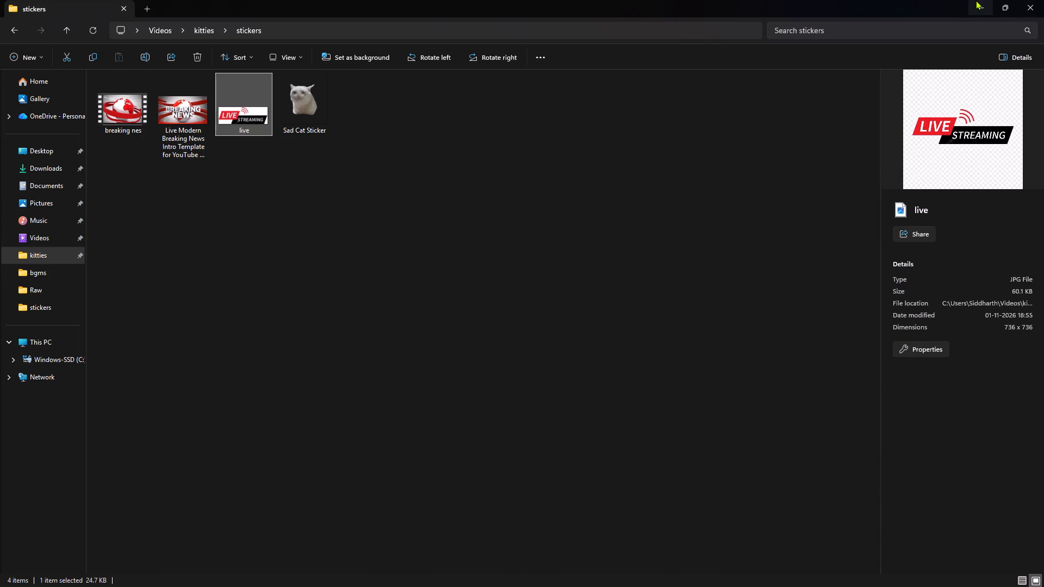
left_click(975, 0)
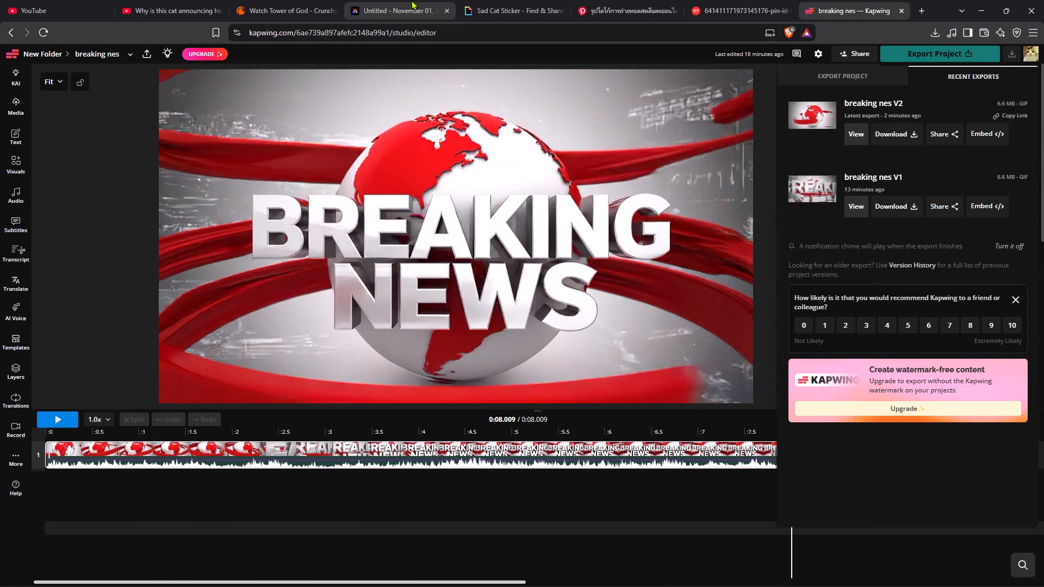
left_click(410, 0)
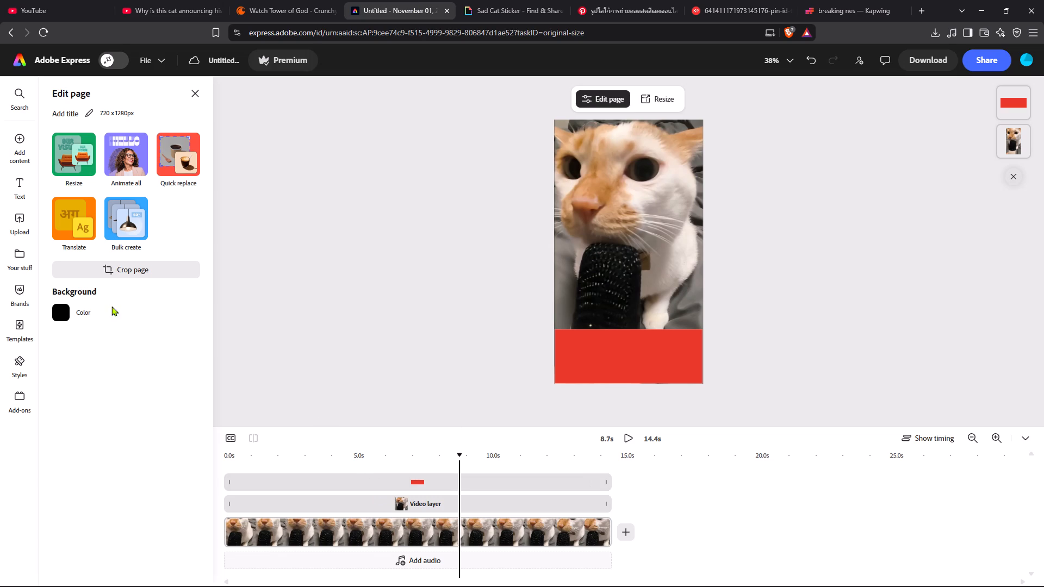
left_click(11, 220)
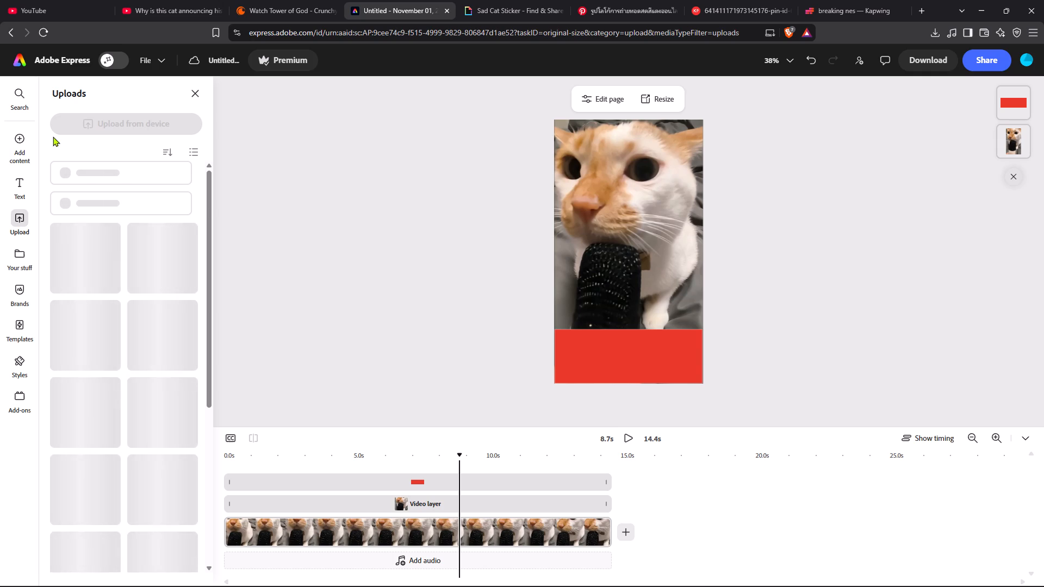
Switch to YouTube, enter "roop" in the search field, and start the Roop Ku Mantar mix from the home feed.
left_click(69, 0)
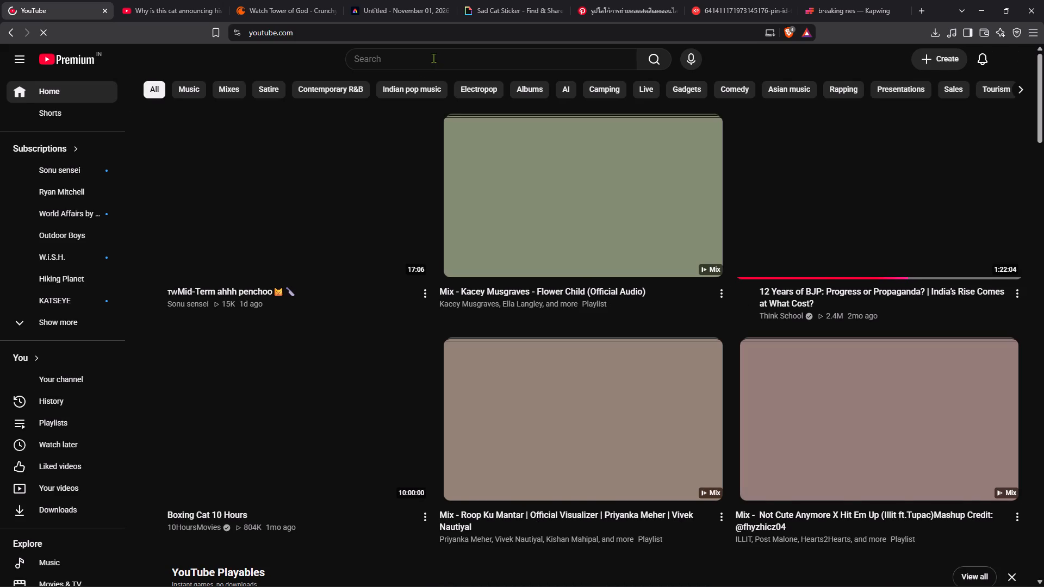
left_click(433, 58)
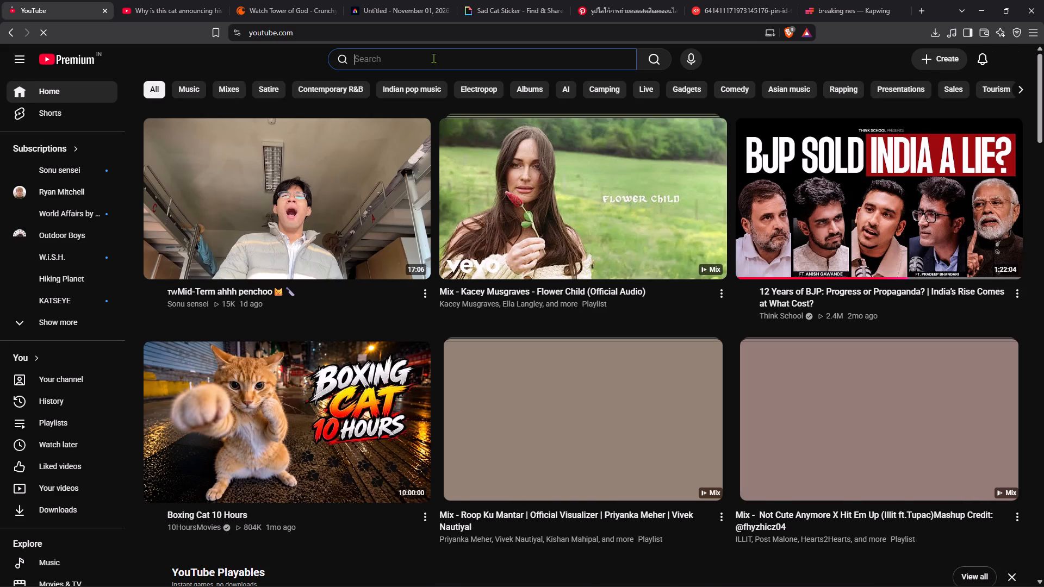
key("r")
type("oop")
left_click(561, 460)
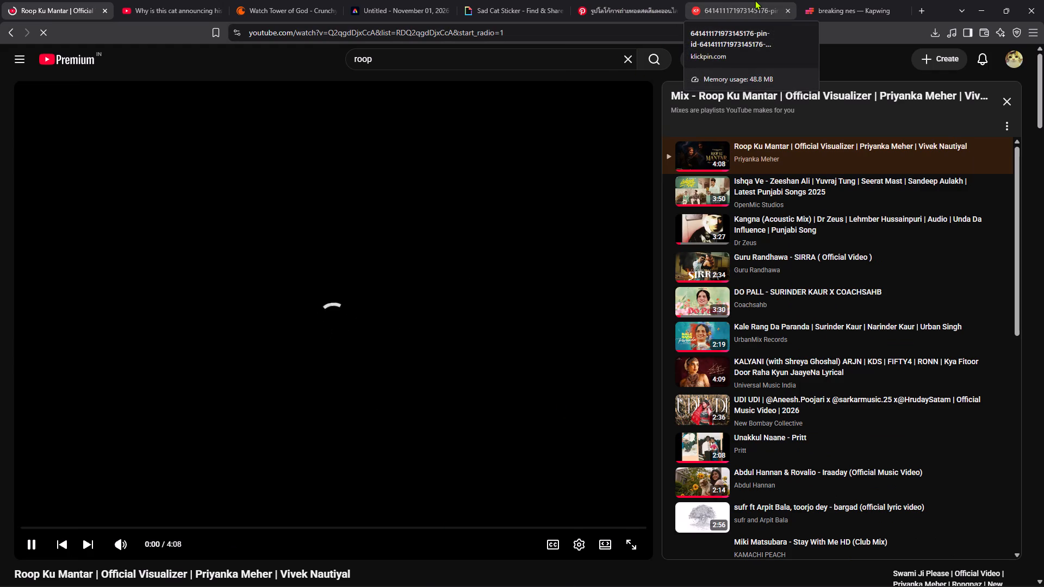
Return to the Adobe Express project and upload the live image from the stickers folder onto the page.
left_click(401, 4)
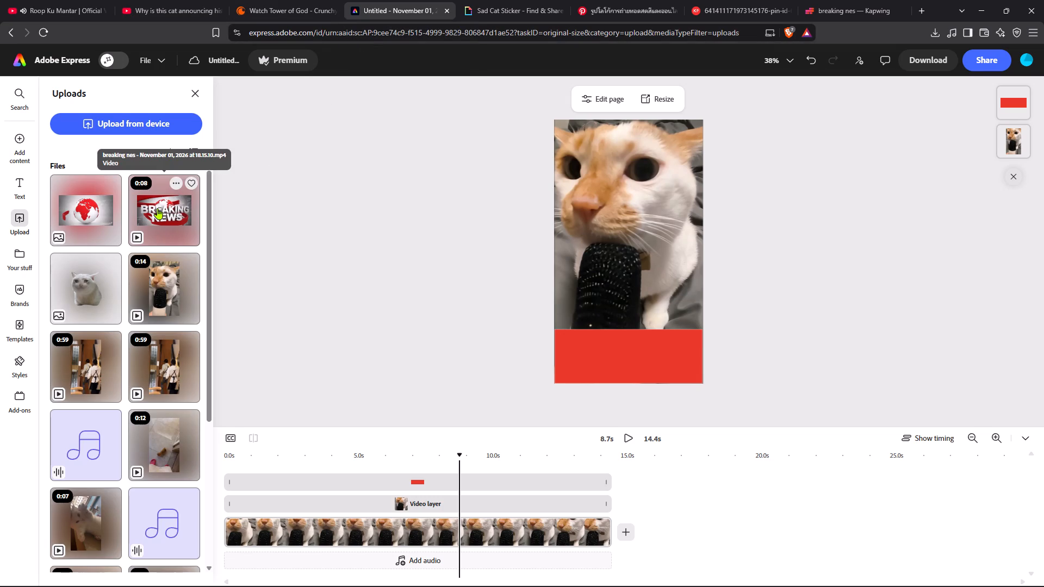
left_click(135, 117)
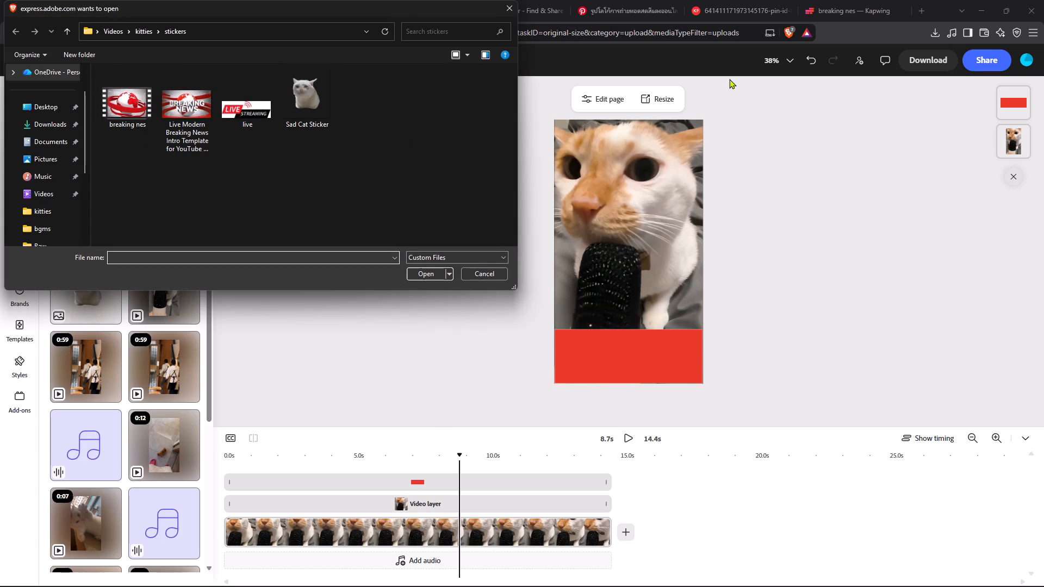
left_click(849, 7)
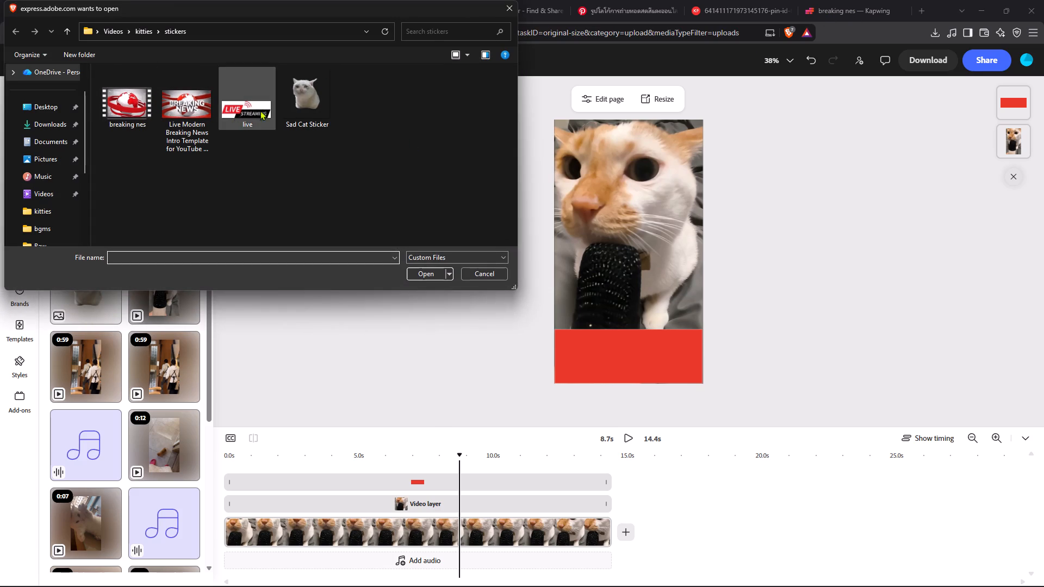
left_click(257, 113)
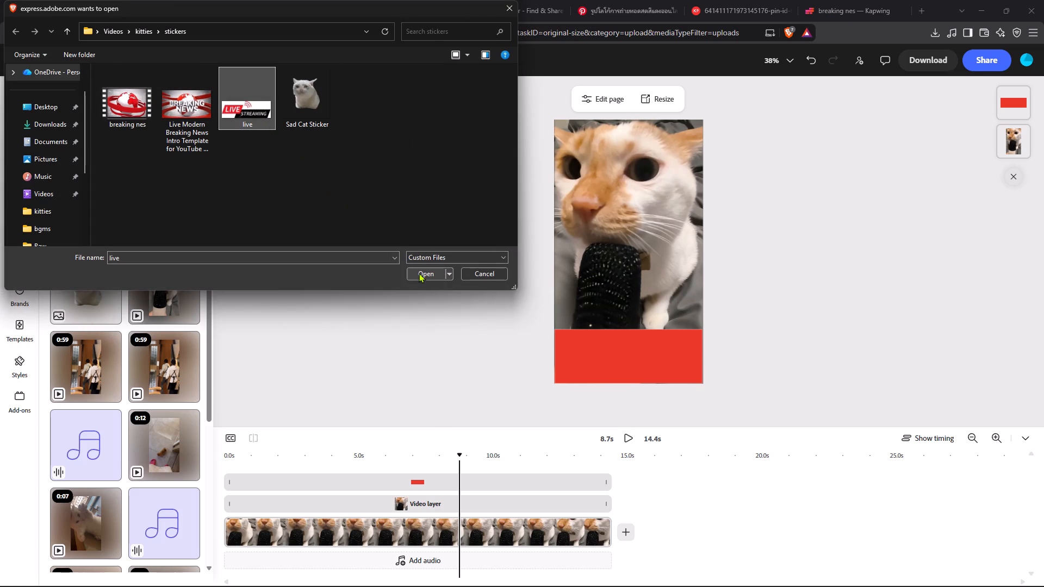
left_click(419, 273)
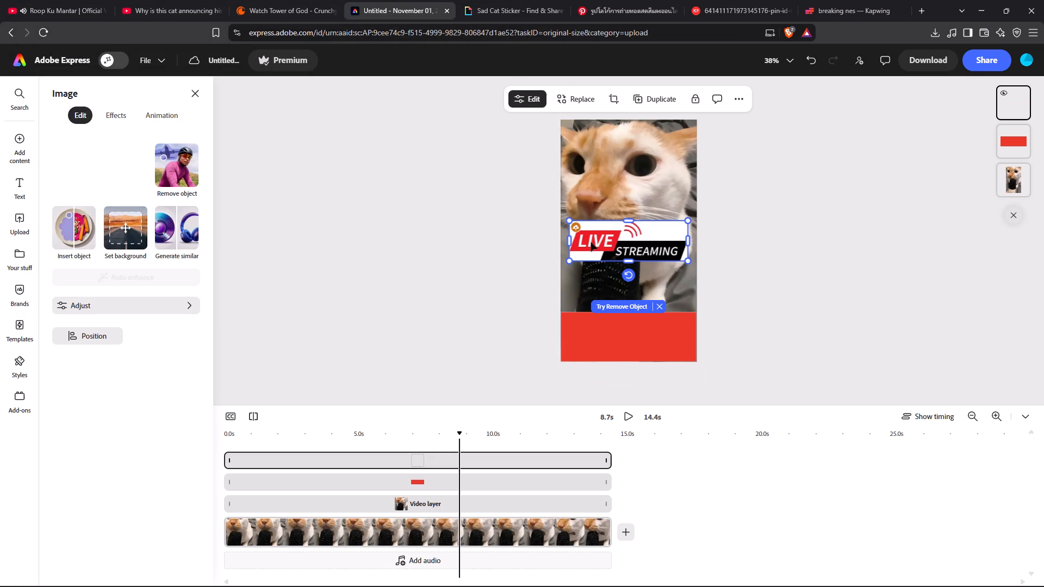
left_click(437, 260)
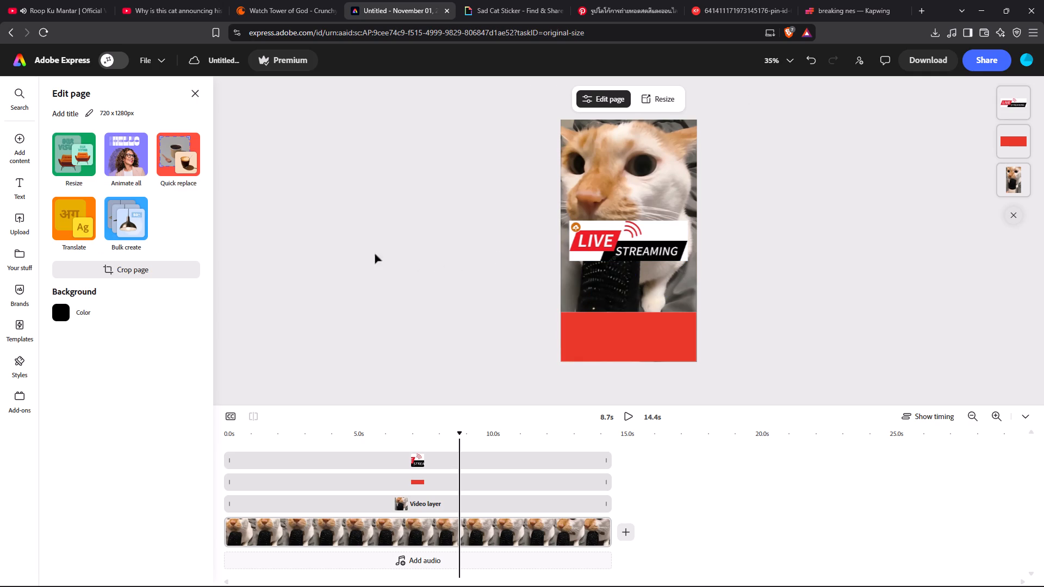
Make the red rectangle at the bottom of the page slightly taller by raising its upper edge.
left_click(613, 316)
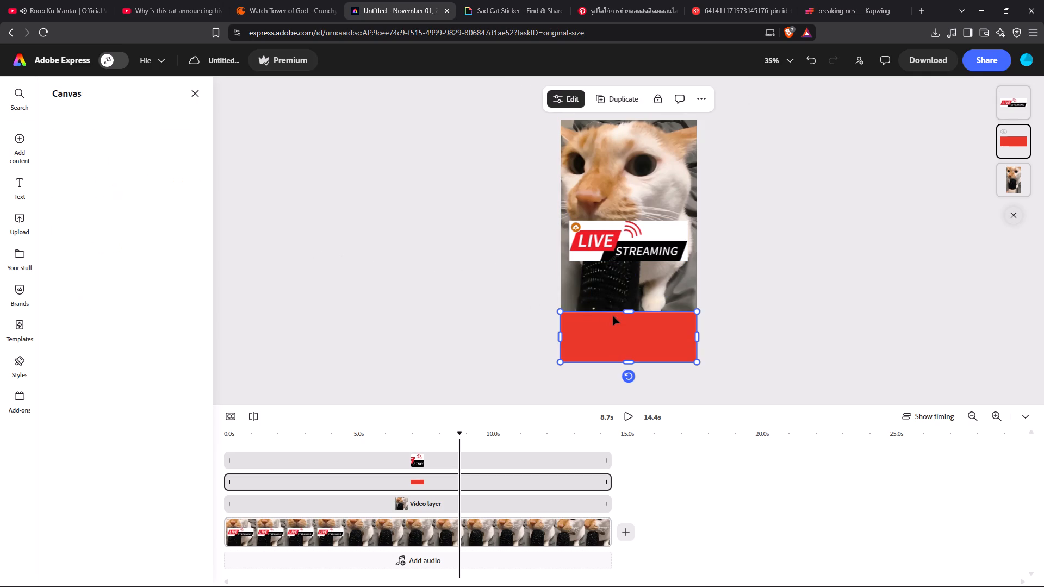
left_click_drag(628, 311, 630, 318)
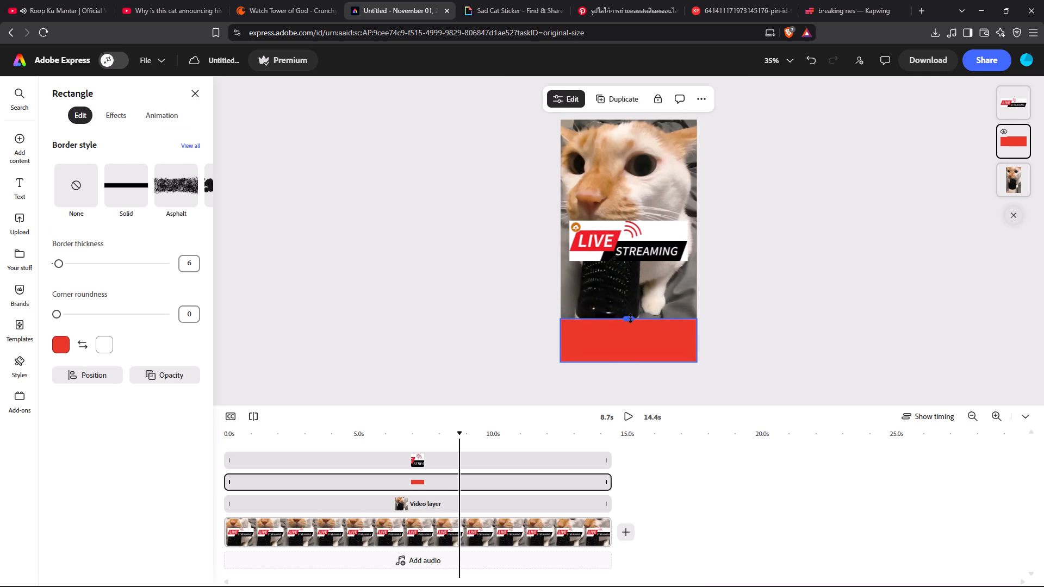
left_click_drag(630, 318, 634, 304)
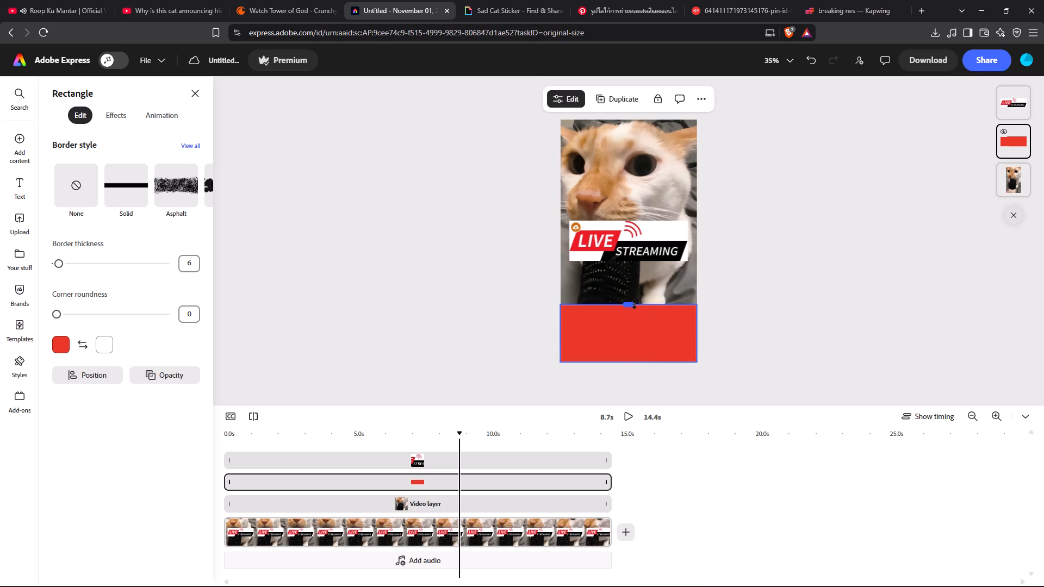
left_click_drag(634, 304, 635, 305)
left_click(539, 298)
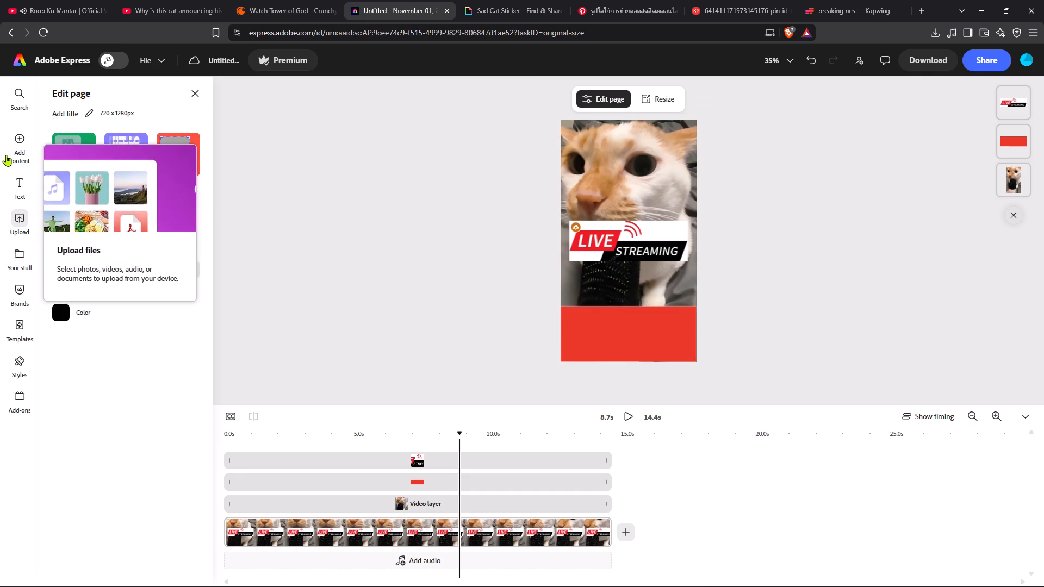
Add the recently used square shape to the page with a white (#FFFFFF) fill and black border.
left_click(16, 145)
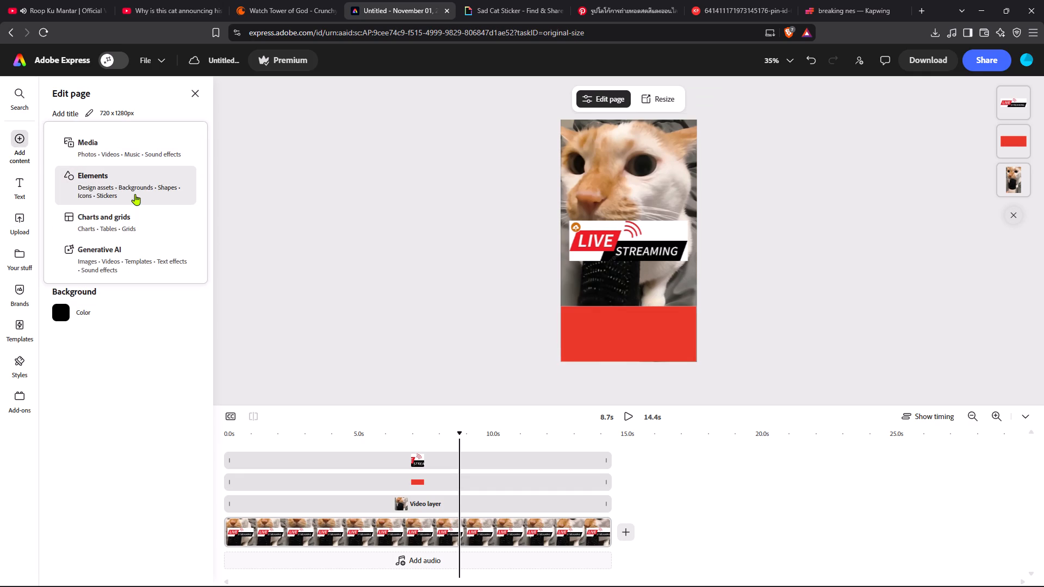
left_click(135, 194)
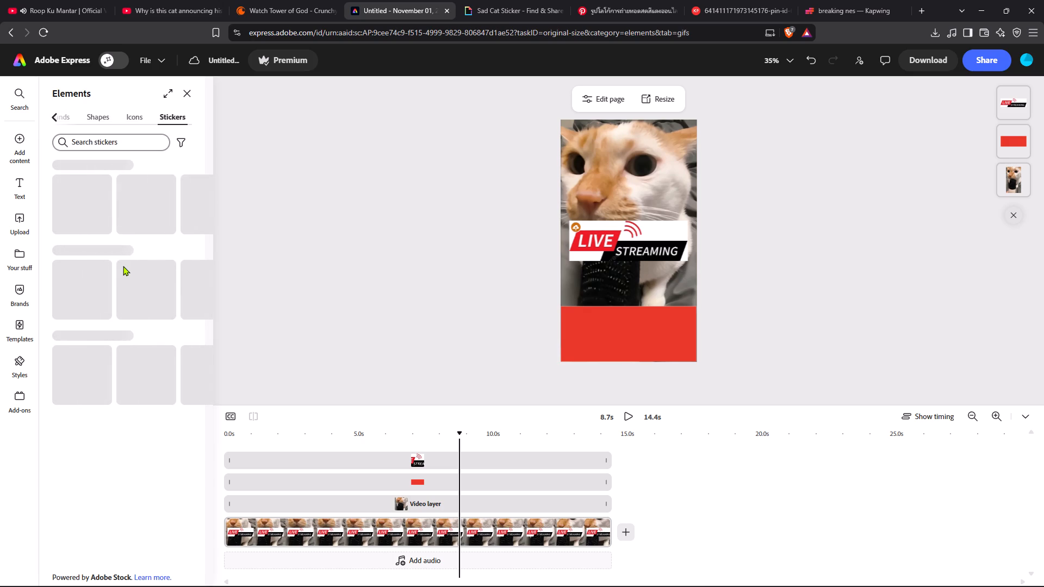
left_click(102, 115)
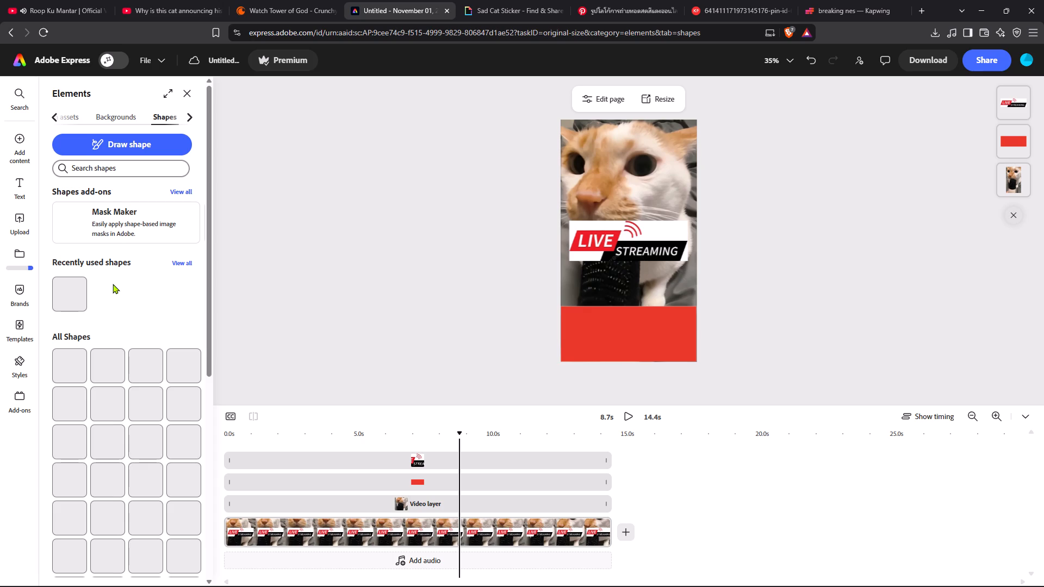
left_click(73, 291)
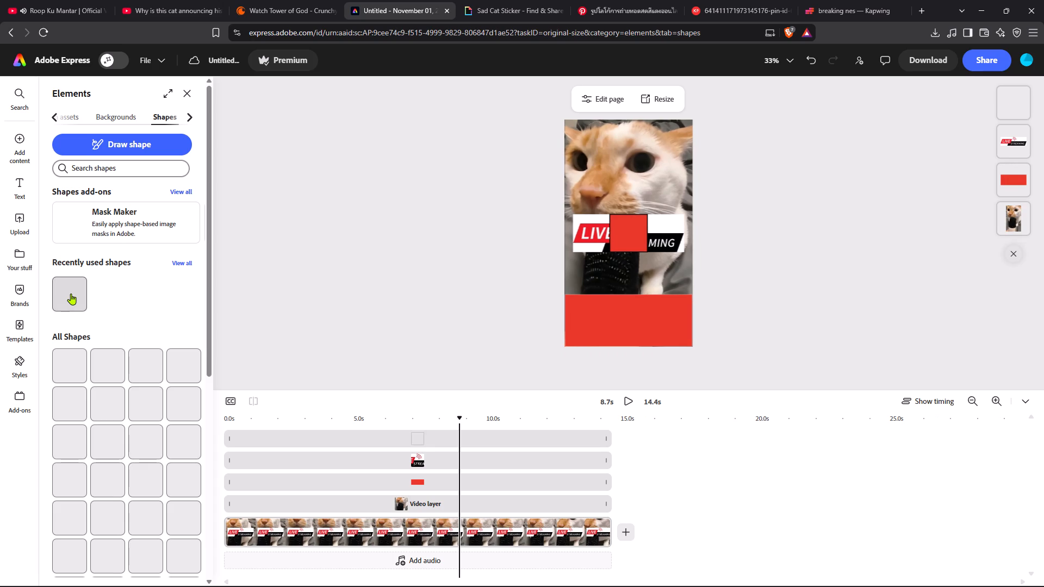
left_click(630, 238)
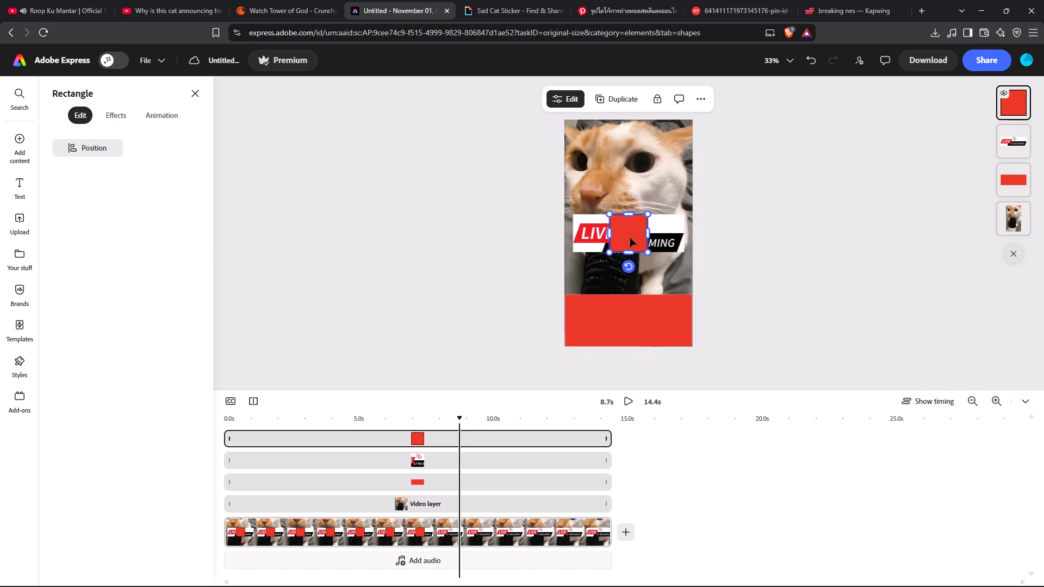
left_click(86, 348)
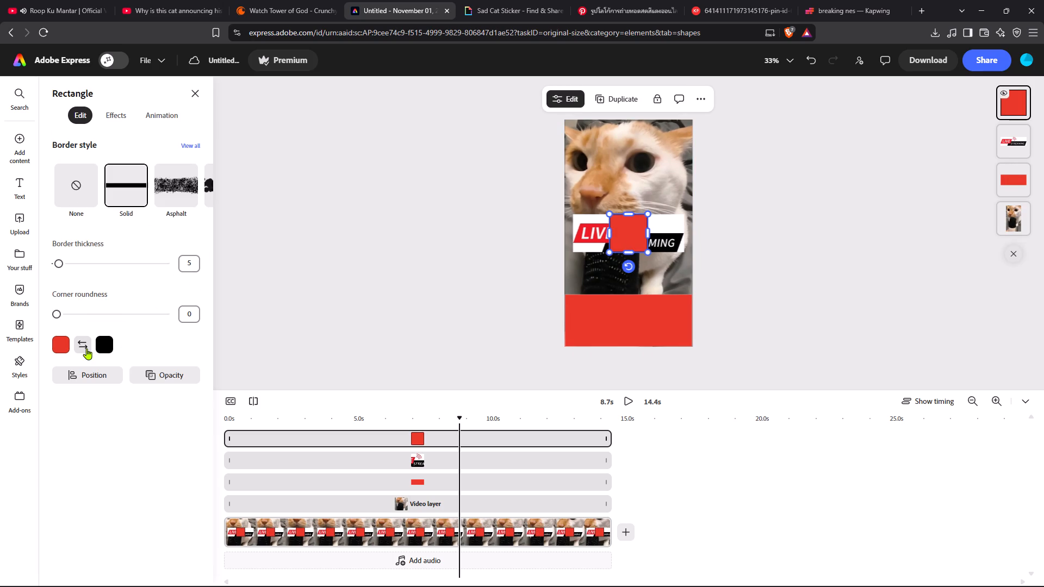
left_click(107, 346)
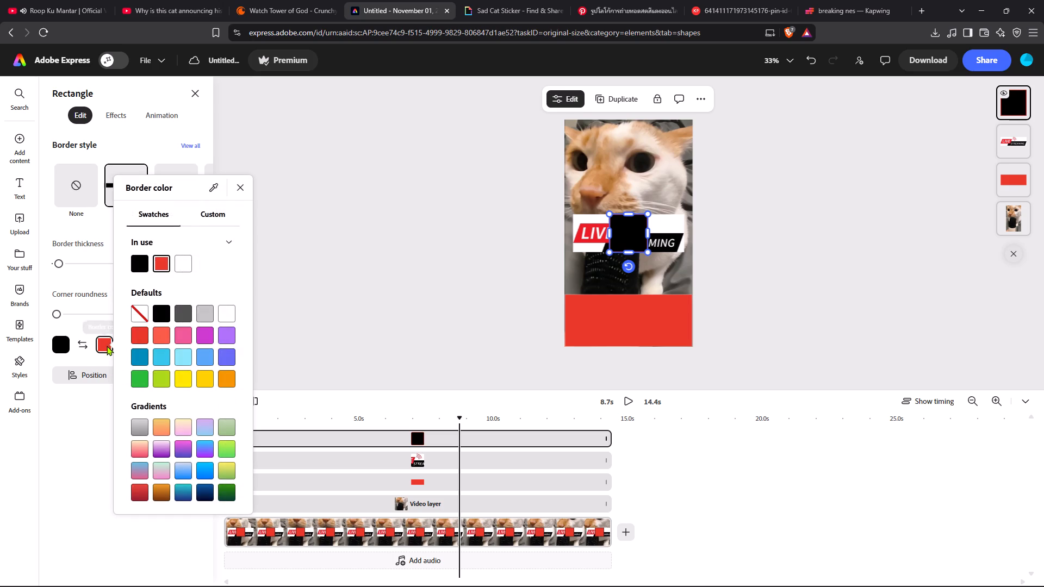
left_click(230, 315)
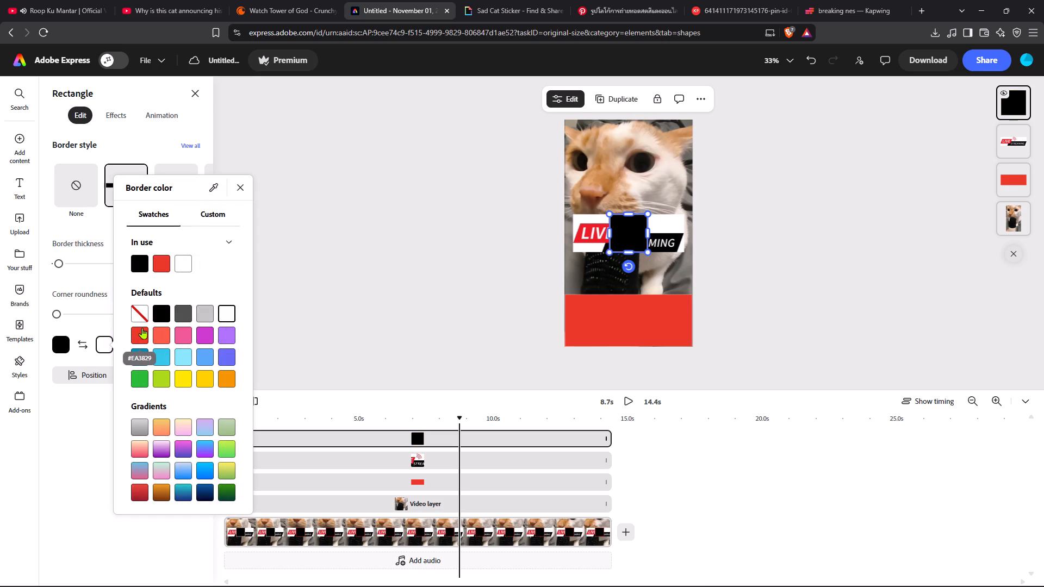
left_click(93, 339)
left_click(85, 345)
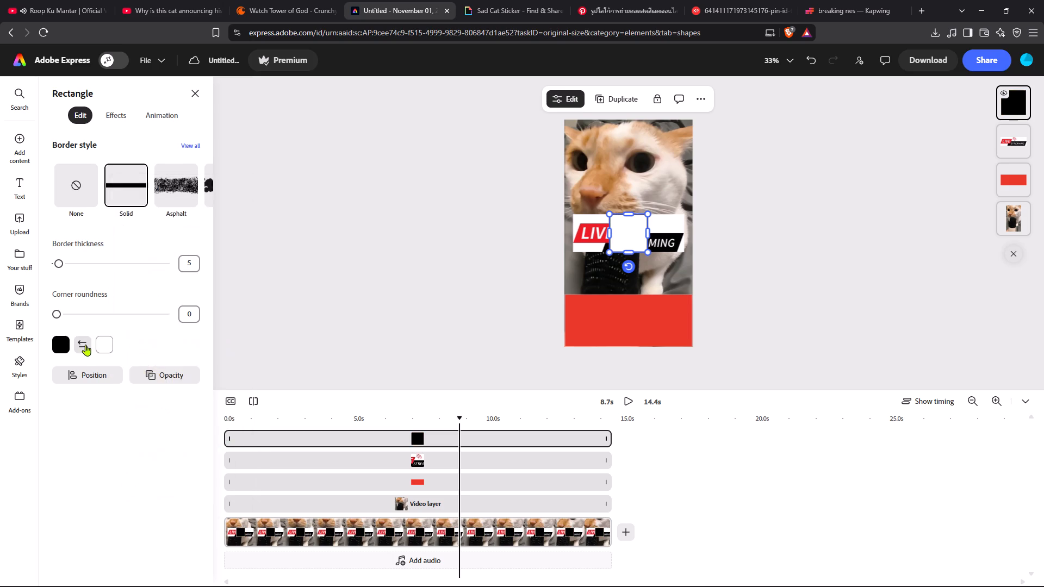
Reshape the white square into a thin full-width strip along the upper edge of the red rectangle.
left_click_drag(627, 233, 601, 293)
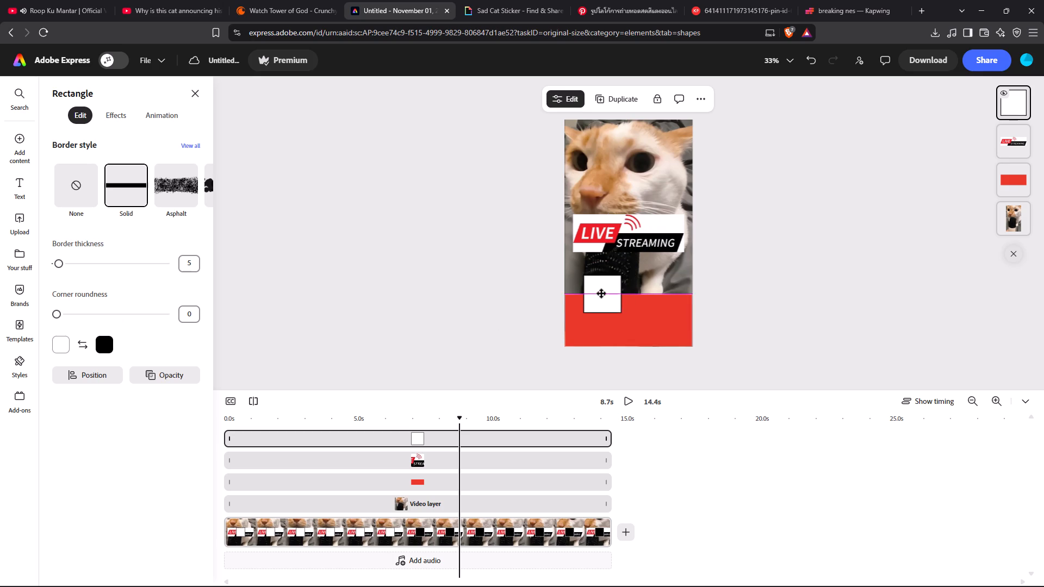
left_click_drag(601, 293, 598, 298)
left_click_drag(617, 301, 688, 301)
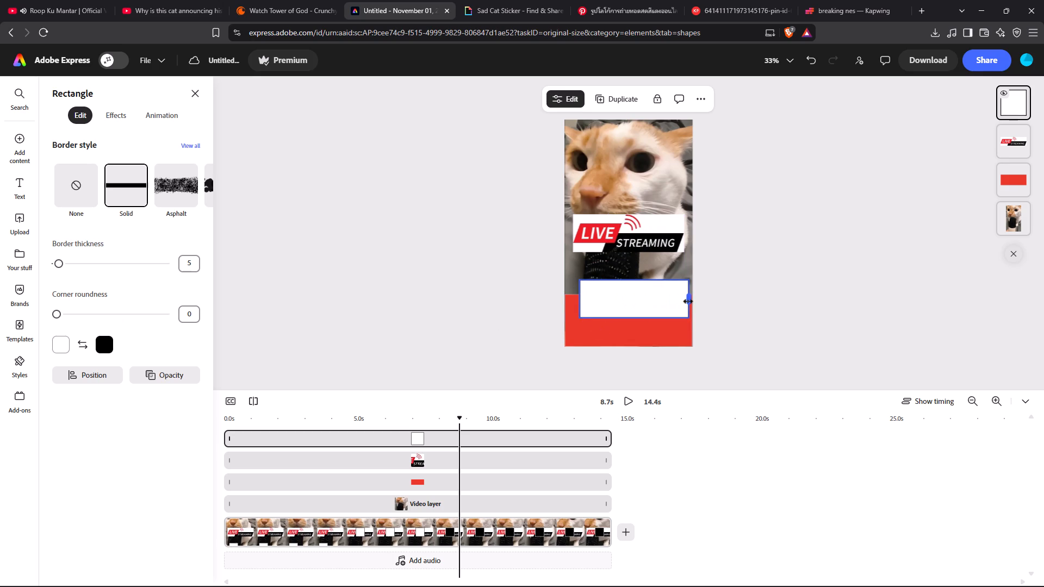
left_click_drag(688, 301, 691, 301)
left_click_drag(578, 301, 576, 300)
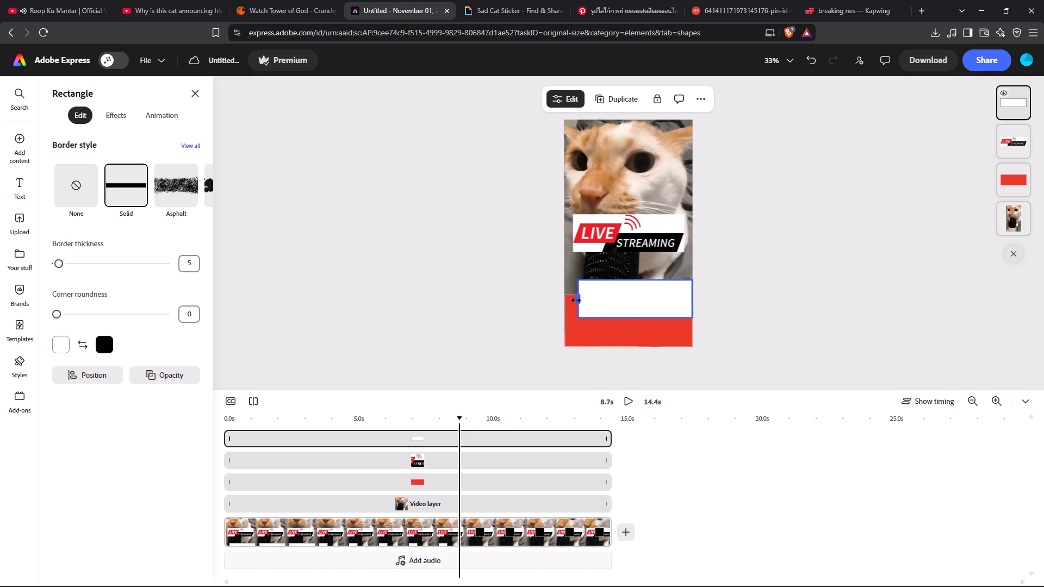
left_click_drag(576, 300, 564, 301)
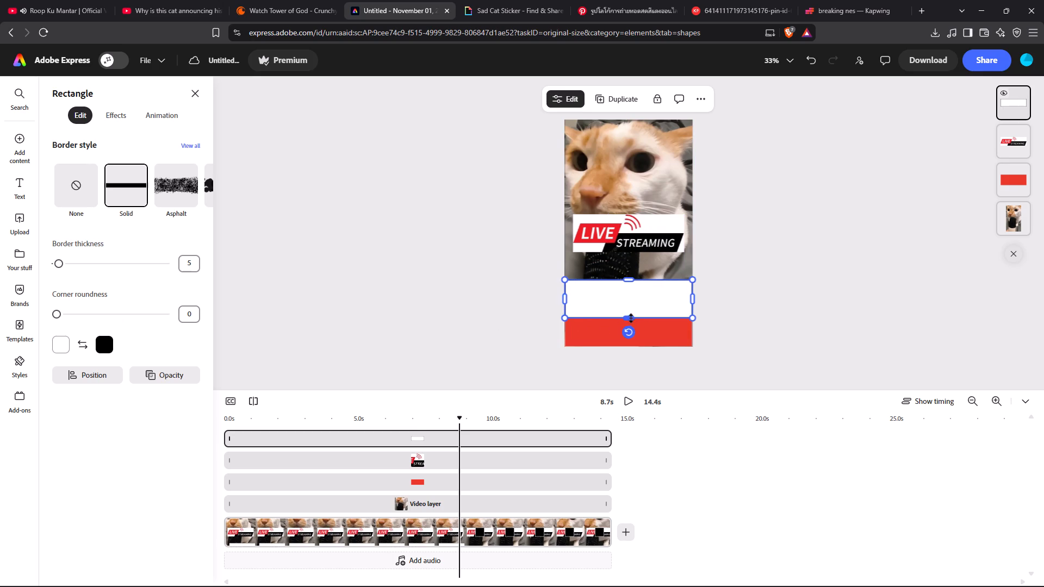
left_click_drag(630, 318, 627, 305)
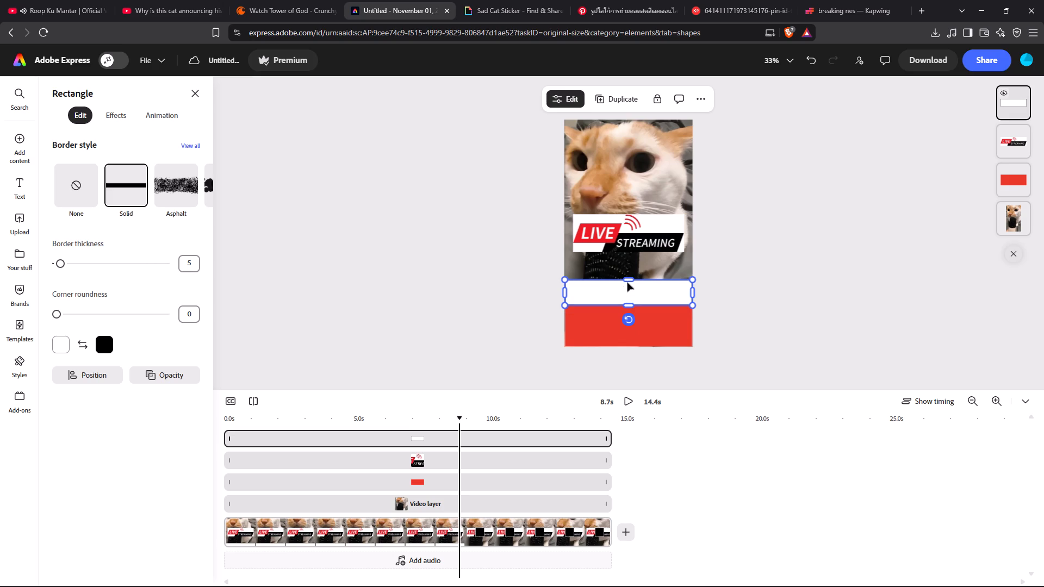
left_click_drag(629, 280, 628, 290)
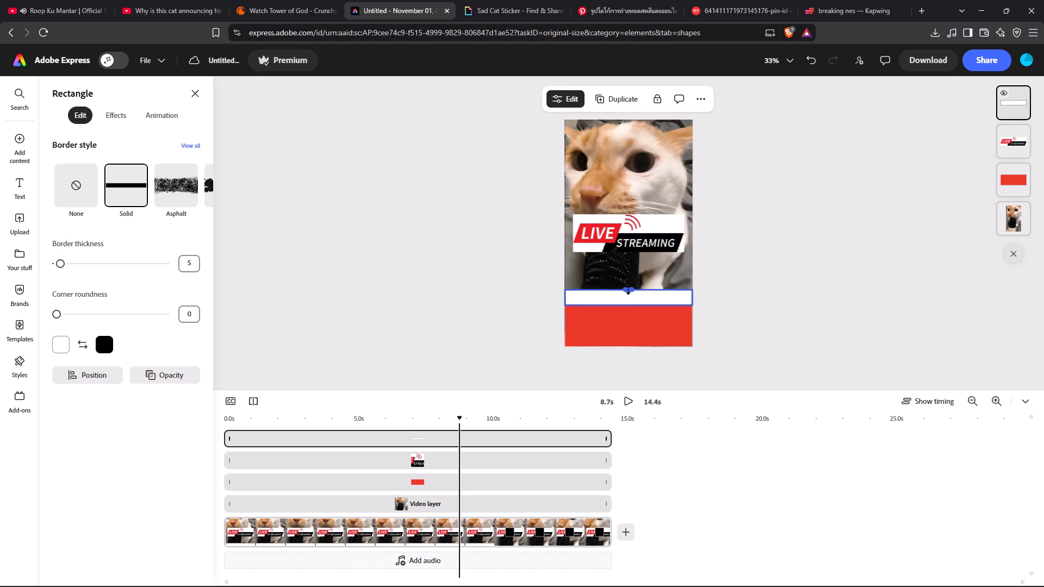
left_click_drag(628, 290, 628, 290)
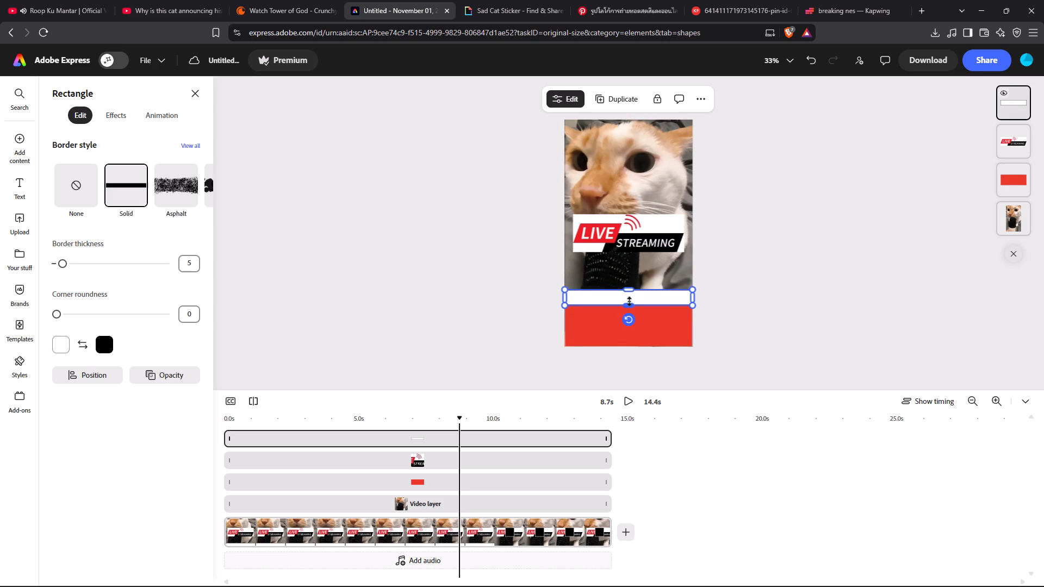
left_click(607, 295)
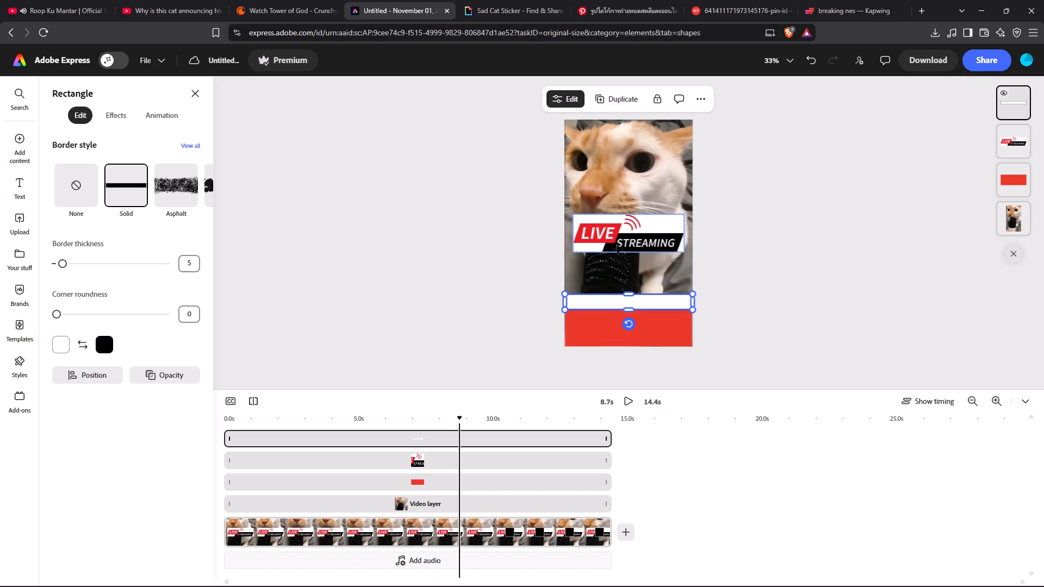
Shrink the LIVE STREAMING badge to roughly a third of the page width and place it just above the white strip's left end.
left_click_drag(617, 238, 614, 270)
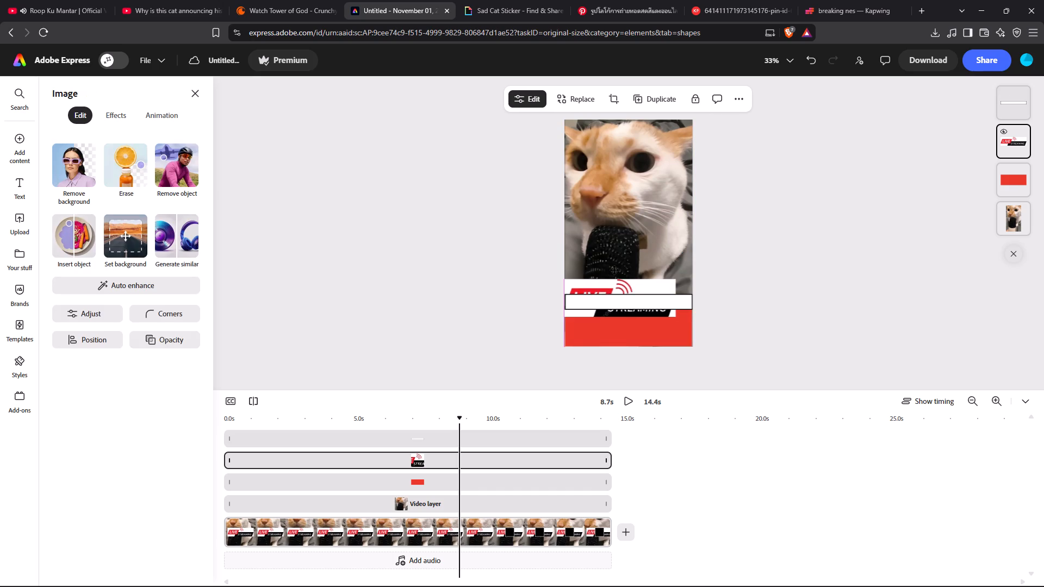
left_click_drag(614, 270, 616, 257)
left_click_drag(680, 270, 624, 257)
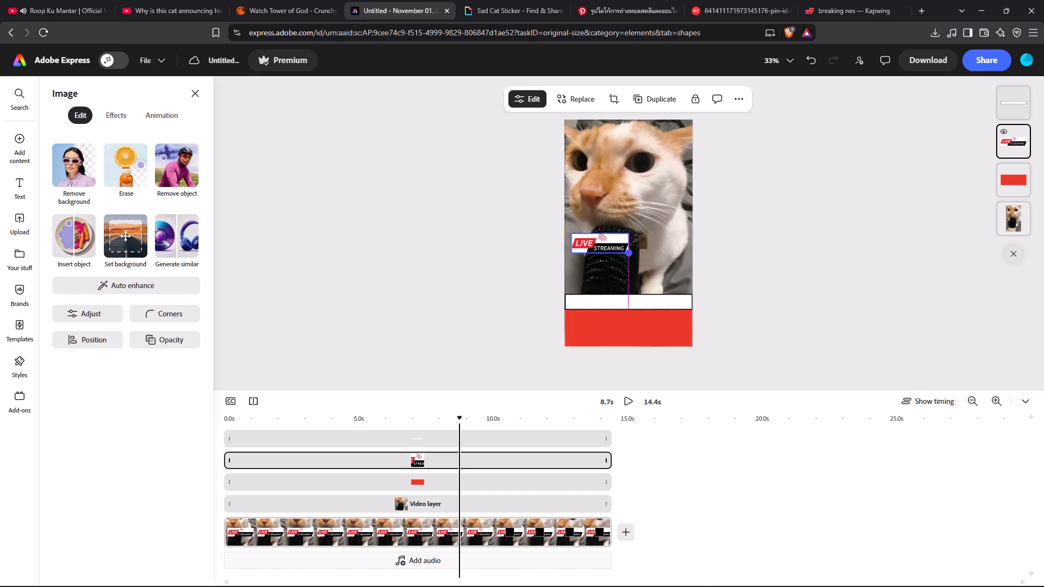
left_click_drag(624, 257, 611, 254)
left_click_drag(601, 242, 608, 308)
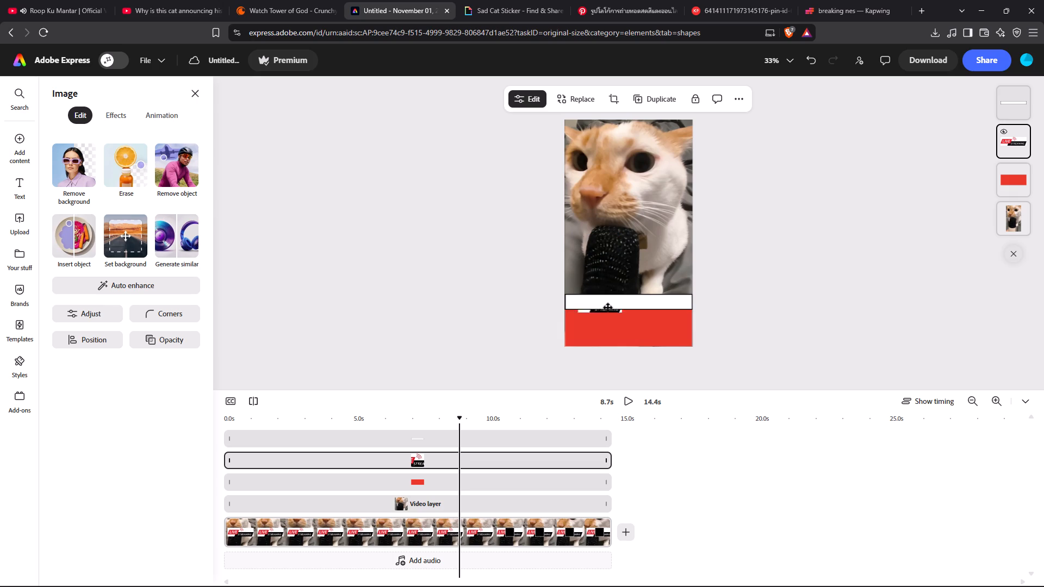
left_click_drag(608, 308, 604, 283)
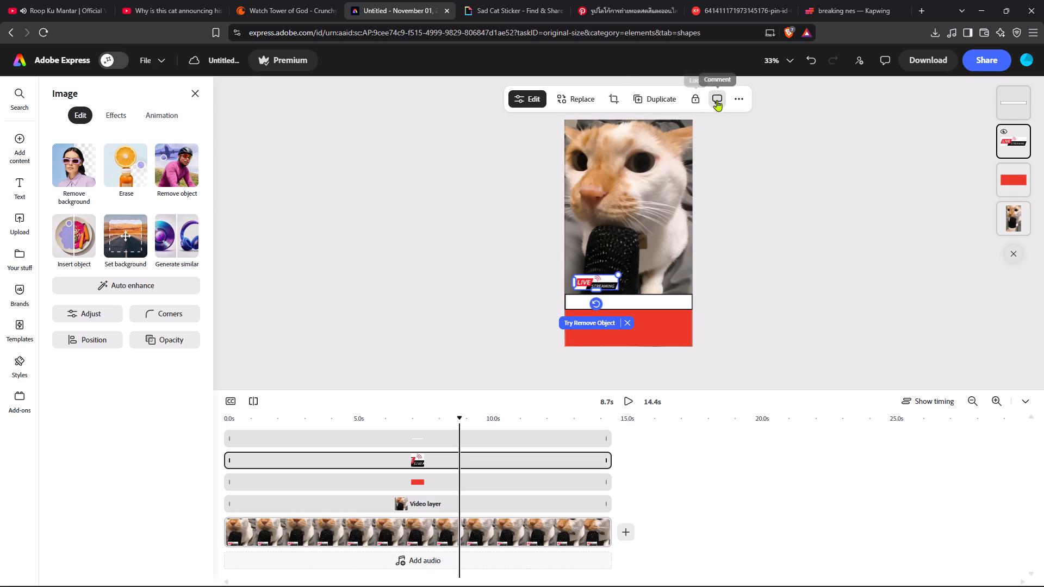
Bring the LIVE STREAMING badge to the front and place it over the white strip's left end.
left_click(740, 99)
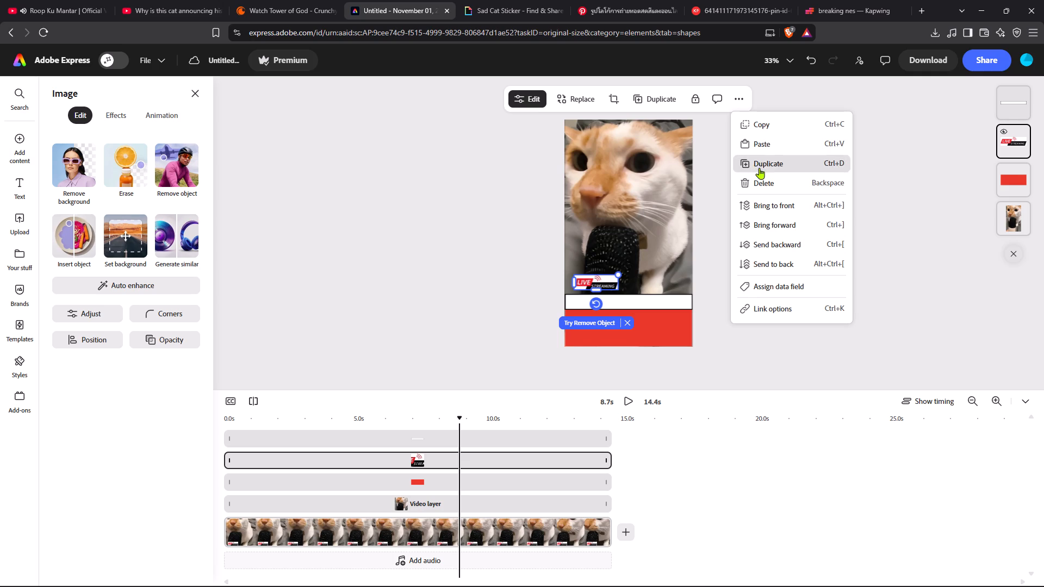
left_click(765, 198)
left_click_drag(589, 282, 587, 295)
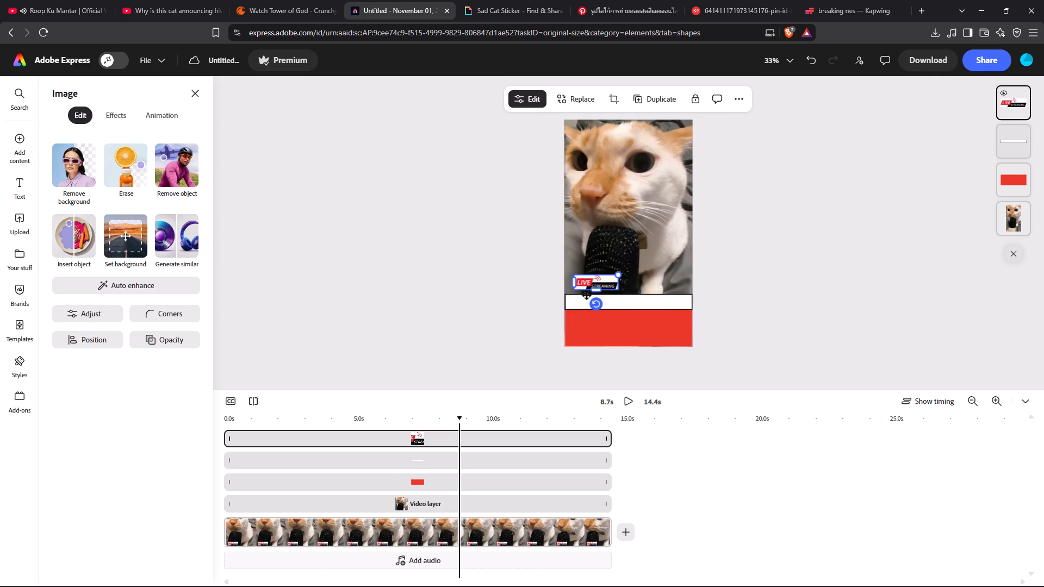
left_click_drag(587, 295, 581, 302)
left_click(505, 302)
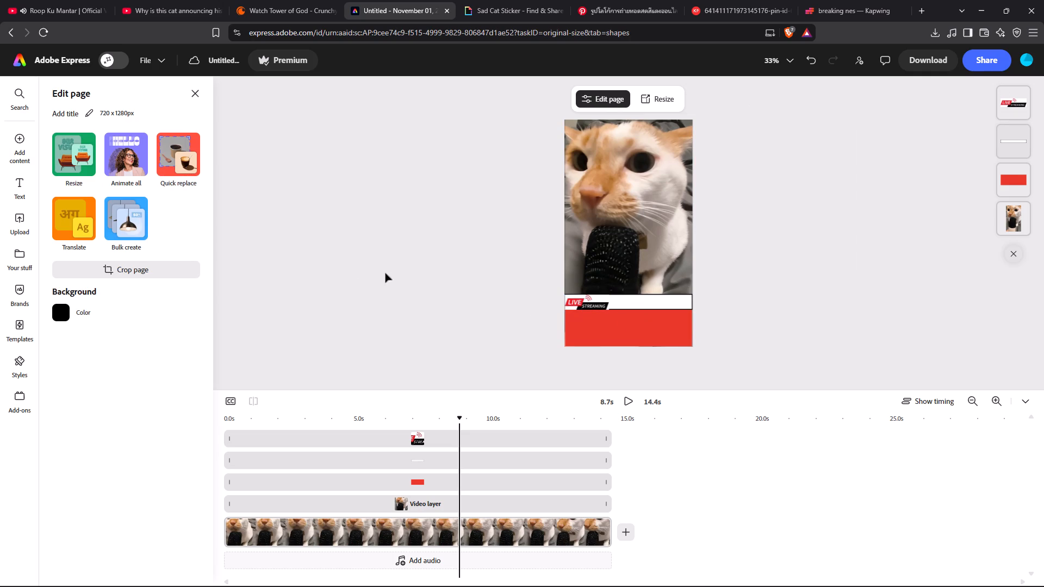
Add a Body-style text to the page reading "World Wide News".
left_click(21, 192)
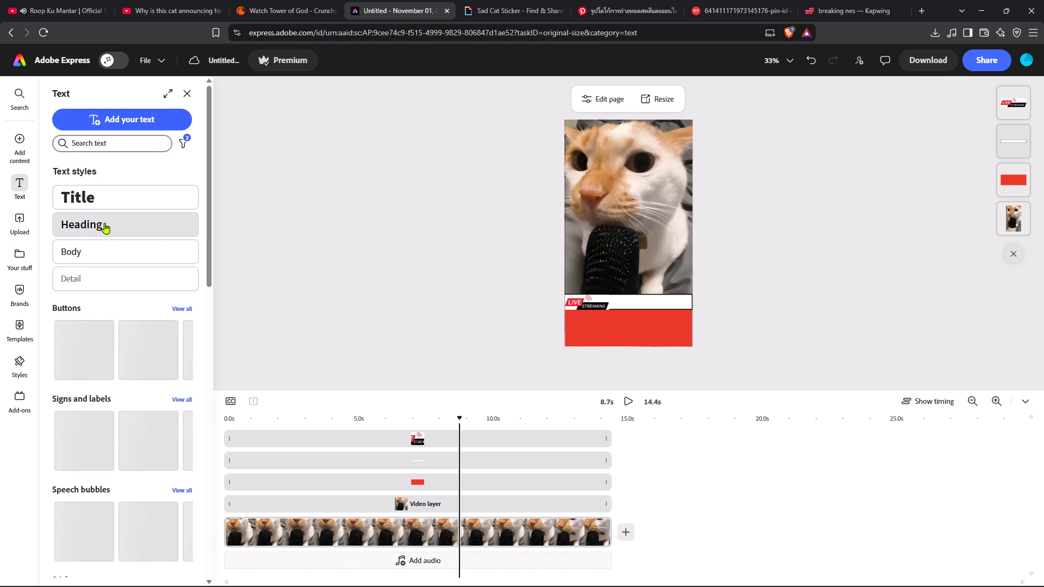
left_click(107, 246)
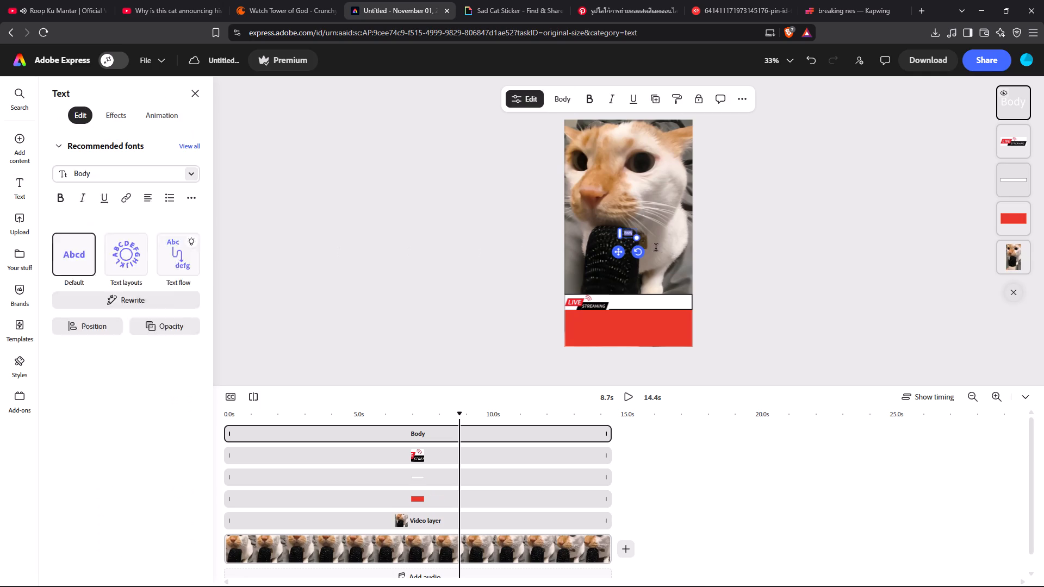
left_click(632, 232)
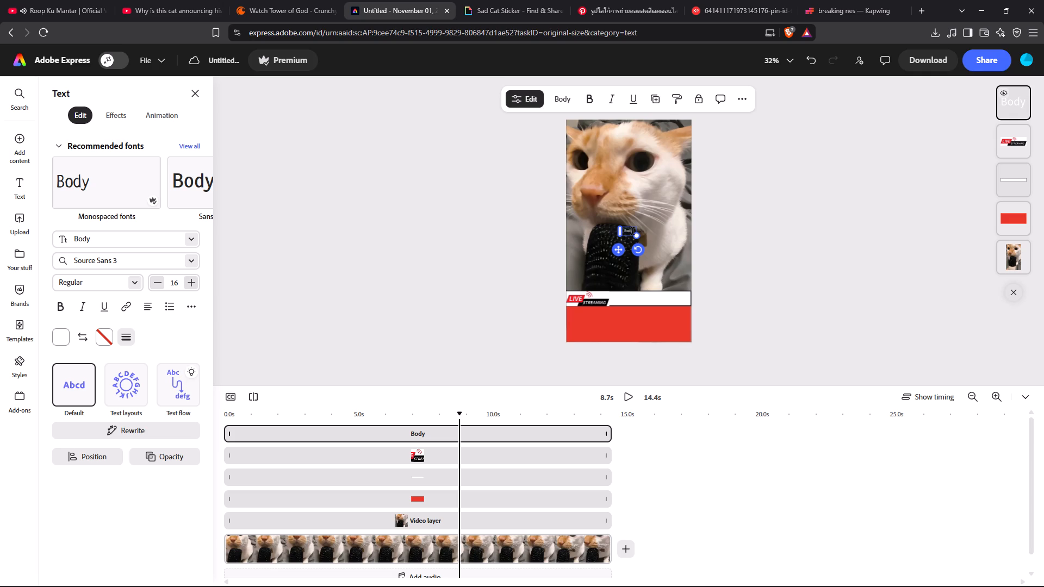
key("BackSpace")
key("BackSpace")
key("BackSpace")
key("BackSpace")
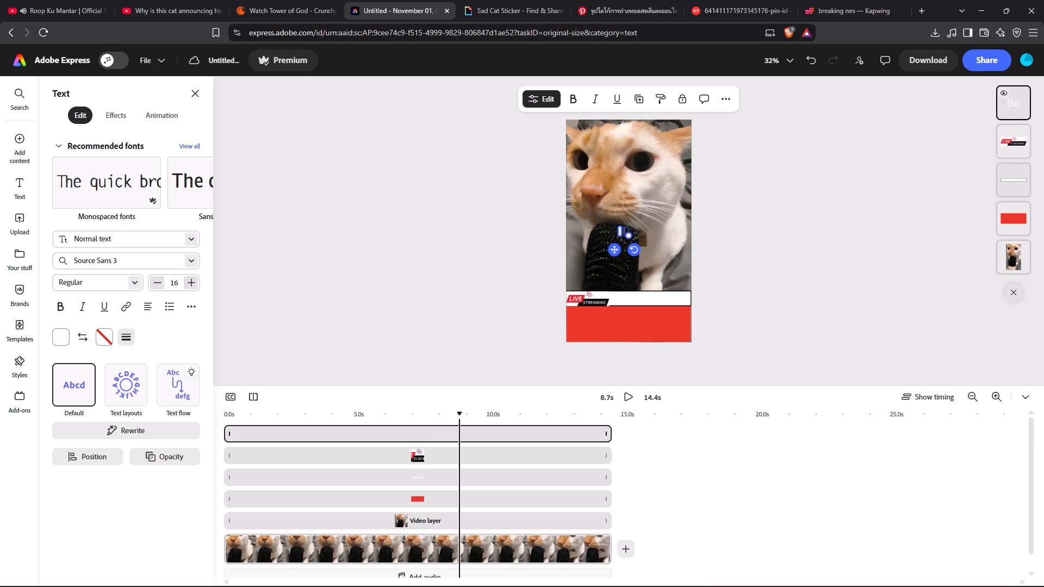
type("World")
key("space")
type("Wide")
key("space")
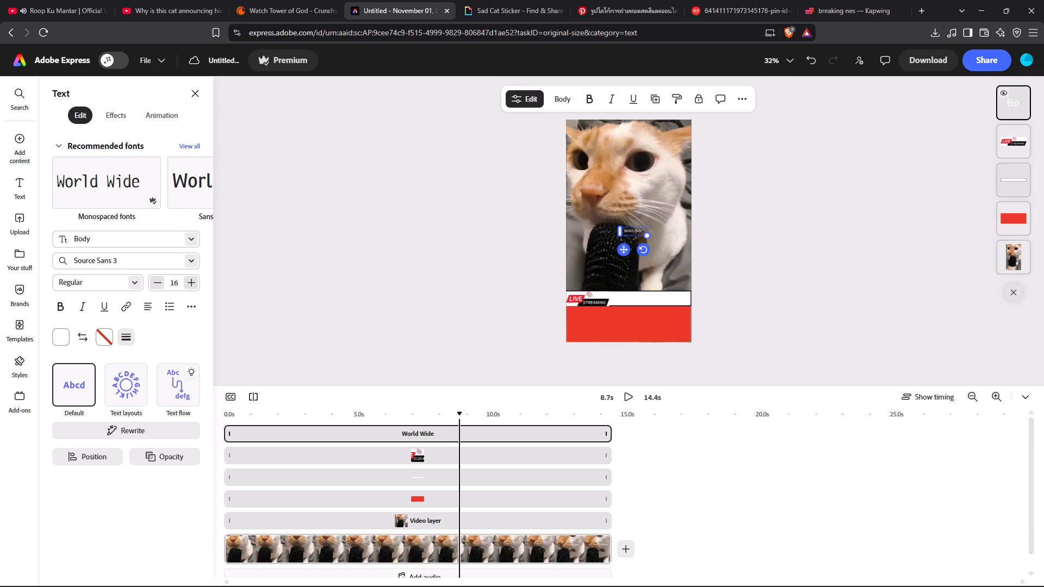
type("News")
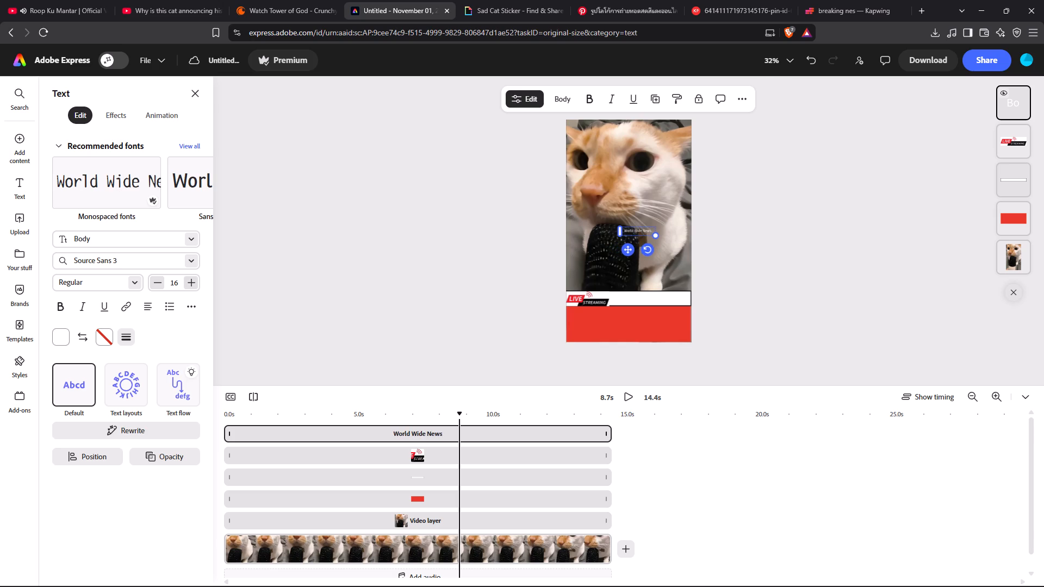
Give the whole "World Wide News" text a black fill and a white outline.
left_click_drag(645, 232, 650, 265)
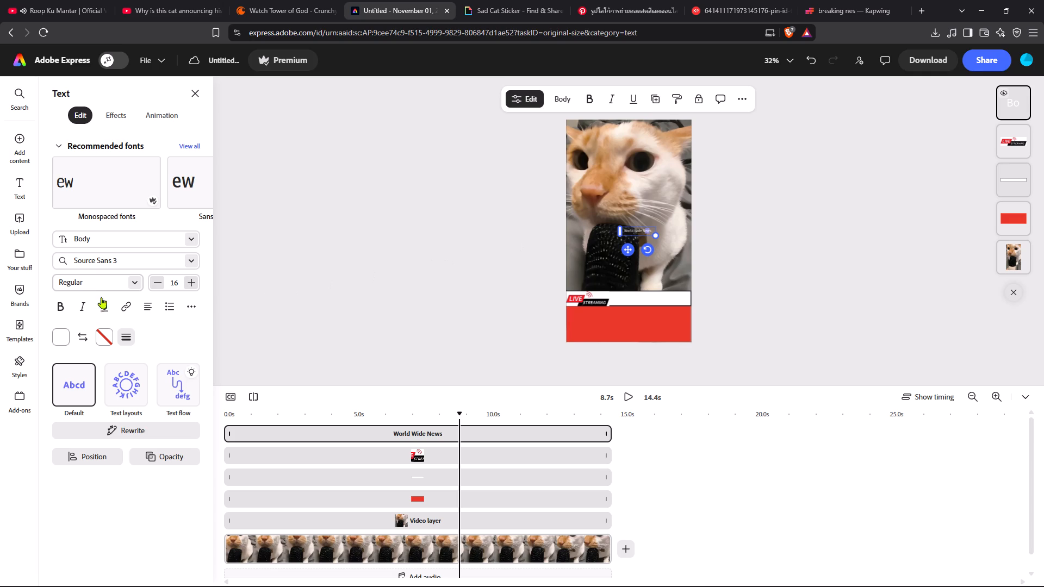
left_click(107, 336)
left_click(133, 317)
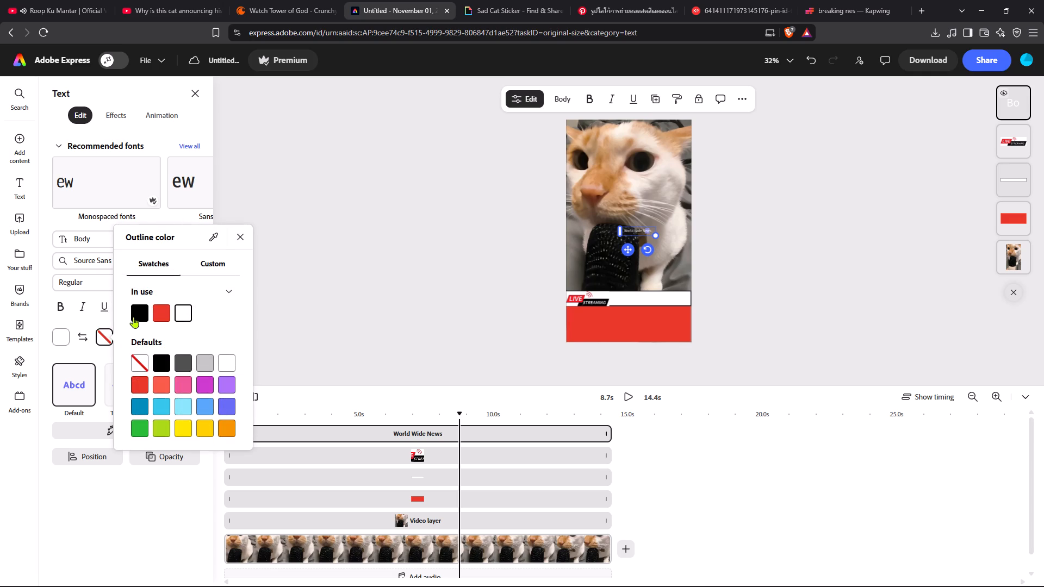
left_click(81, 339)
left_click(81, 339)
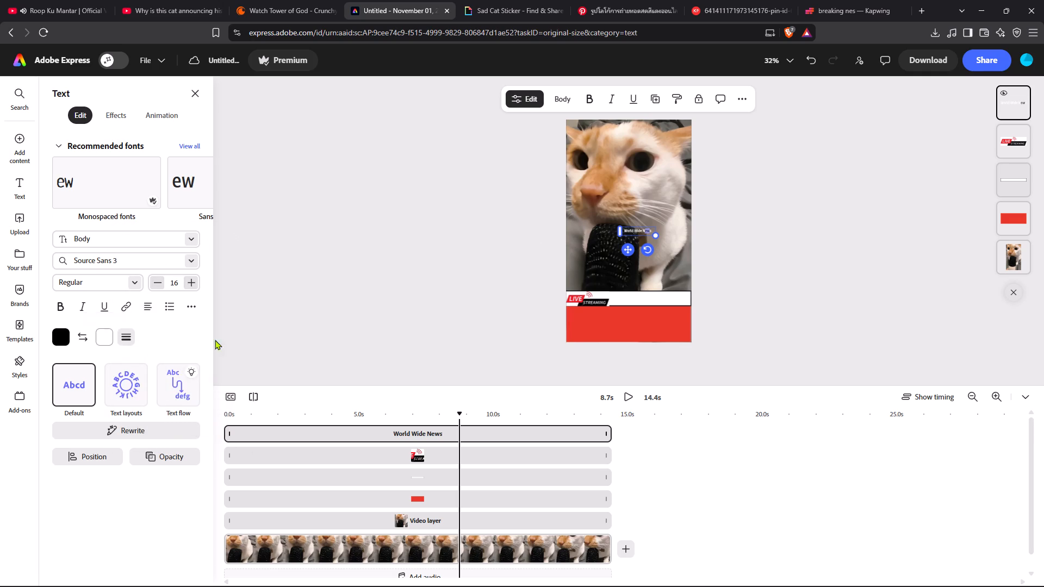
left_click(639, 233)
triple_click(639, 233)
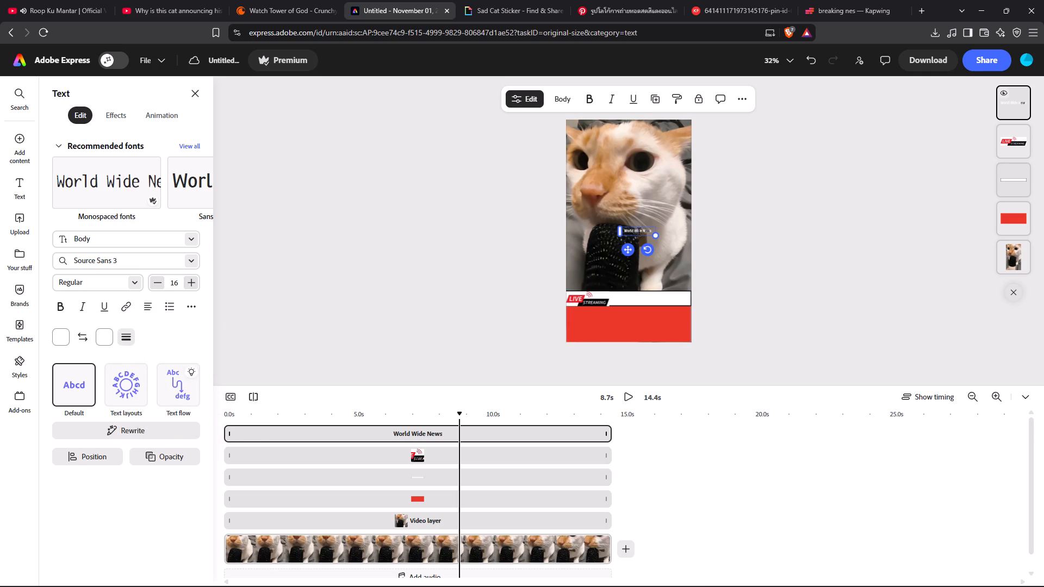
left_click(100, 339)
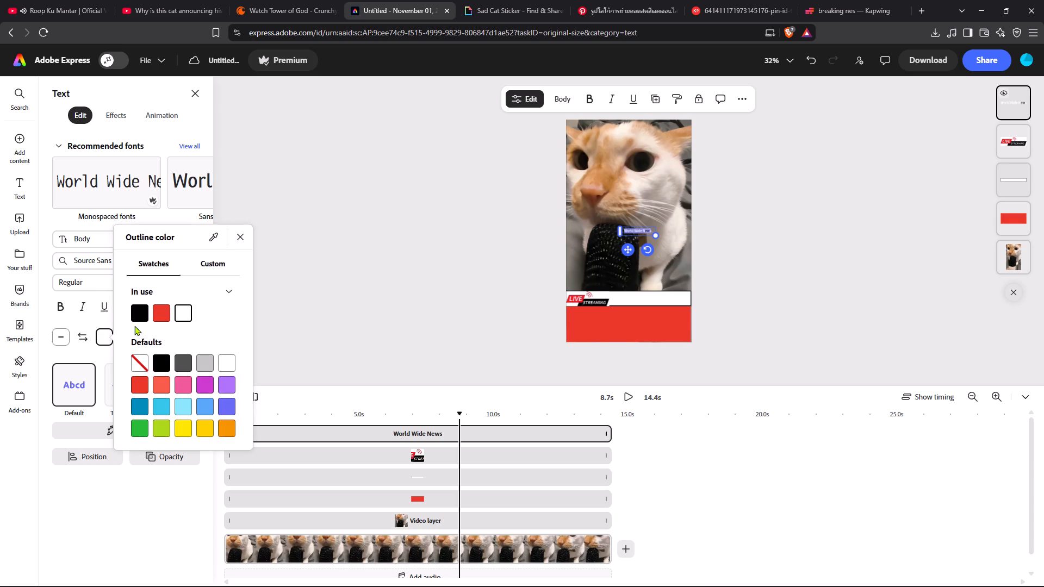
left_click(137, 319)
left_click(78, 339)
left_click(80, 338)
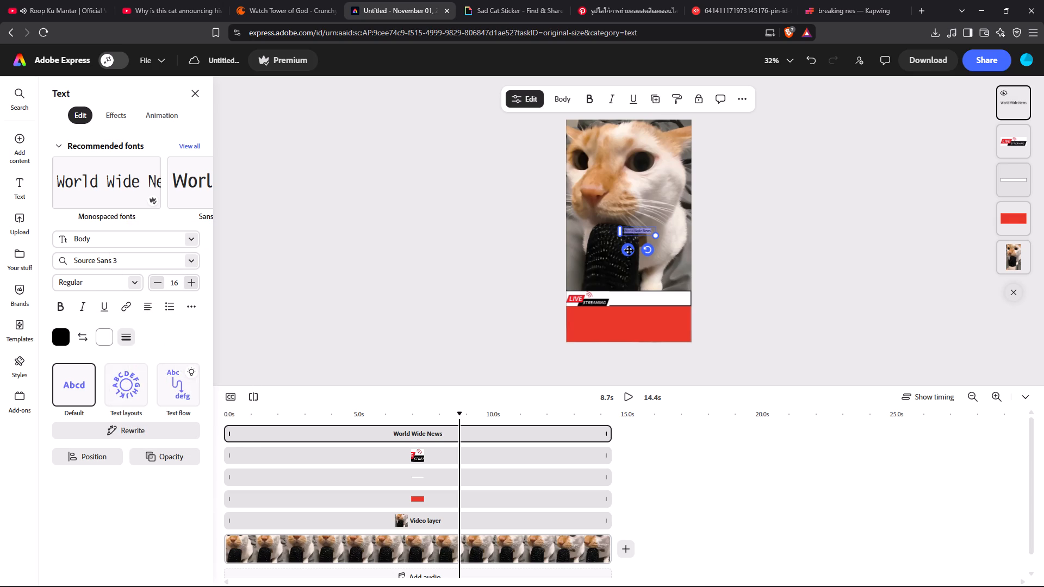
Move the "World Wide News" text onto the white strip beside the badge and set its font size to 35.
left_click_drag(629, 251, 634, 317)
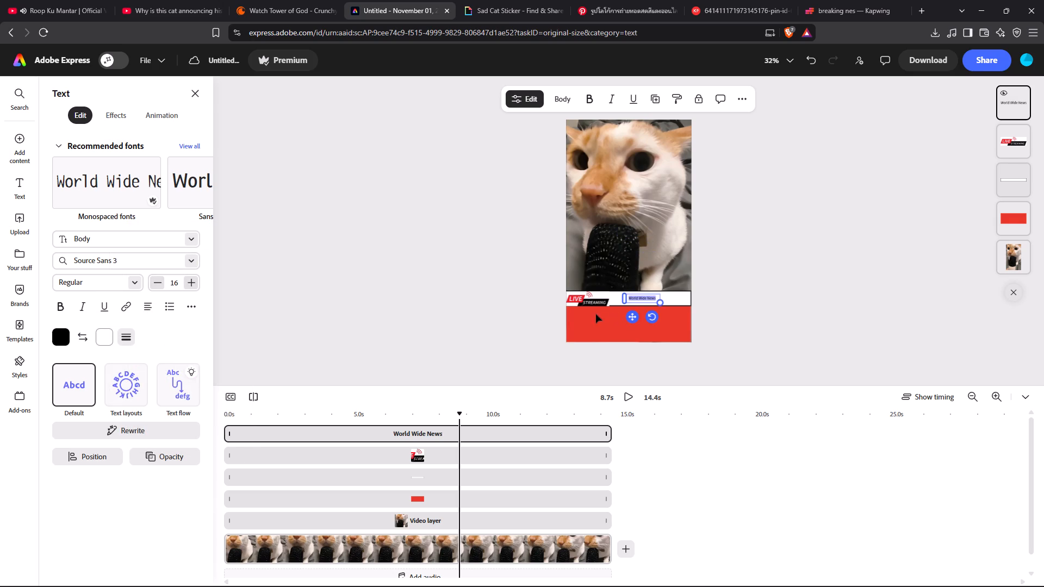
triple_click(191, 282)
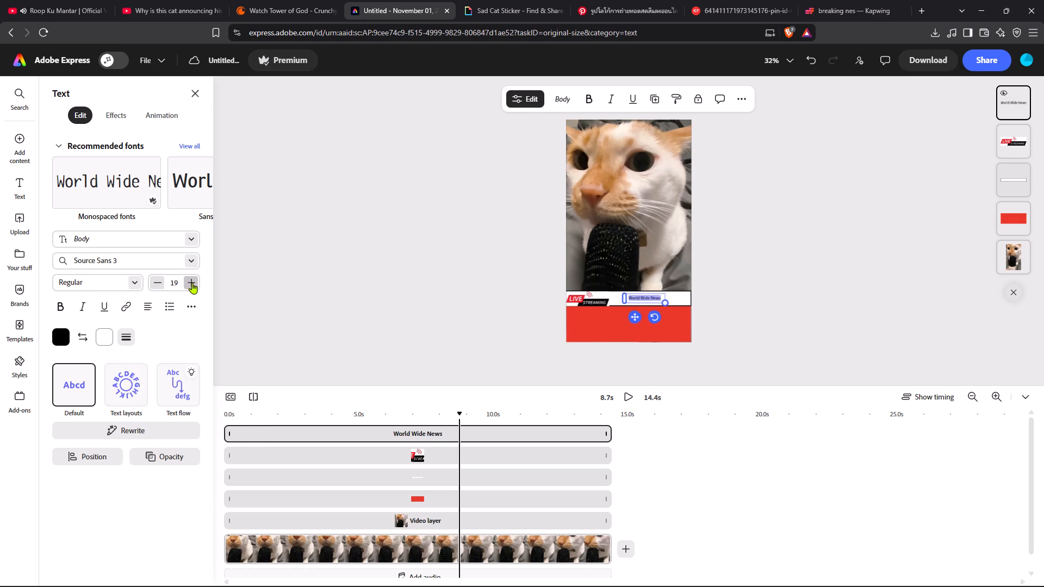
triple_click(192, 283)
triple_click(192, 283)
triple_click(192, 283)
triple_click(192, 283)
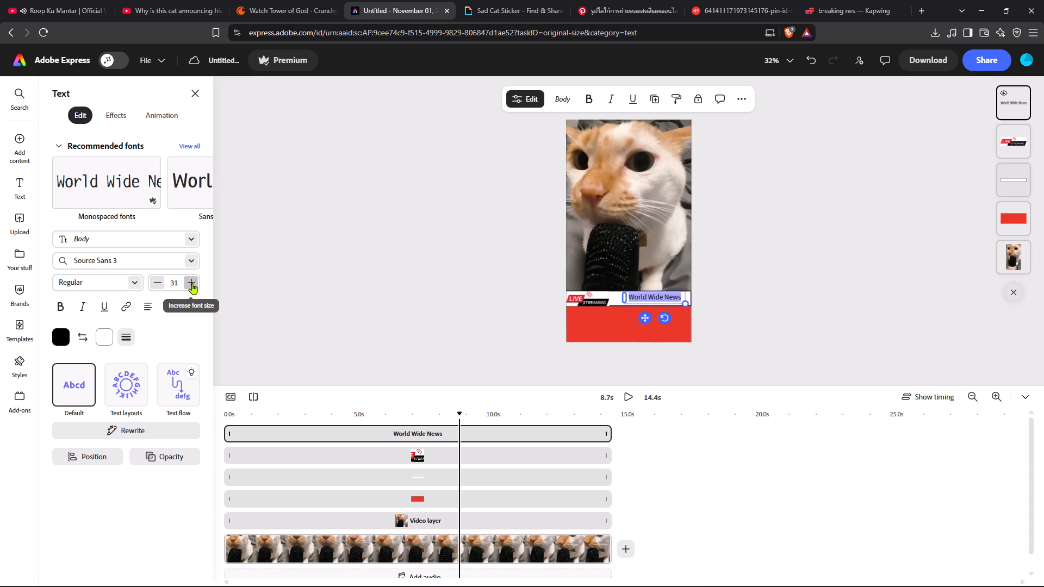
triple_click(192, 283)
left_click(192, 283)
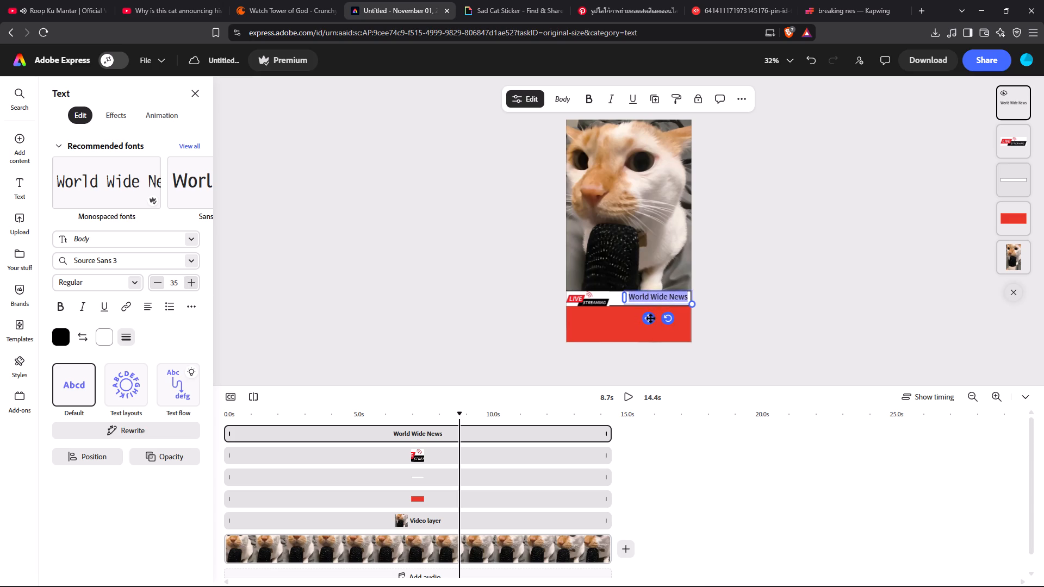
left_click_drag(651, 319, 643, 319)
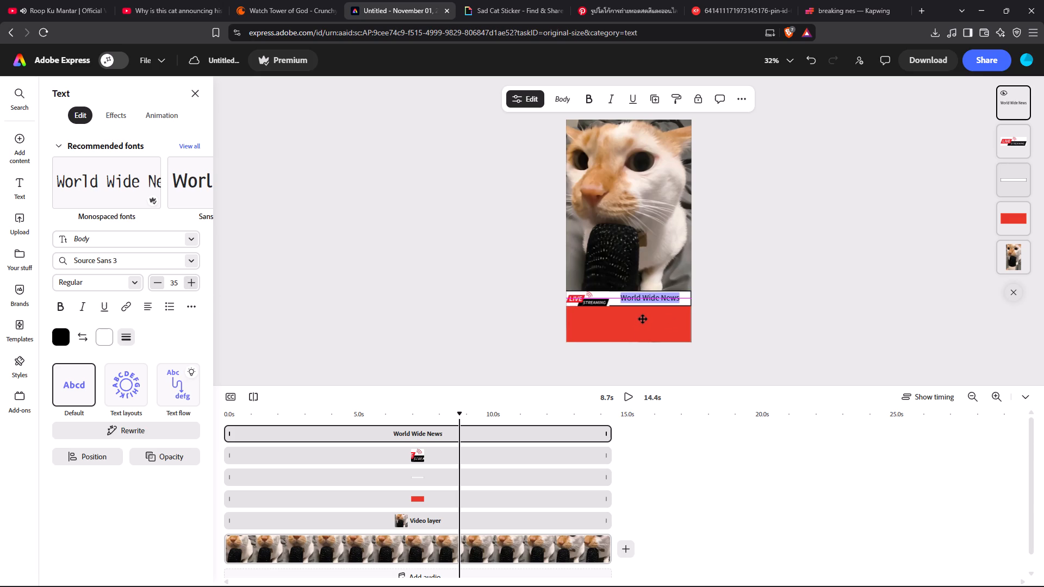
left_click_drag(643, 319, 643, 321)
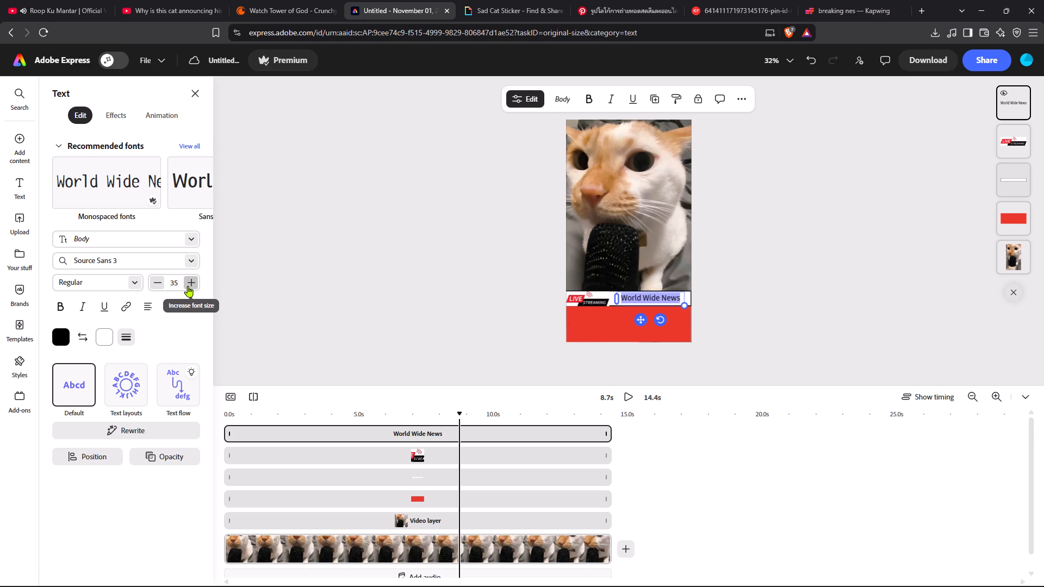
Check the reference cat news Short, make "World Wide News" bold at font size 39, and fit it within the white strip beside the badge.
left_click(166, 0)
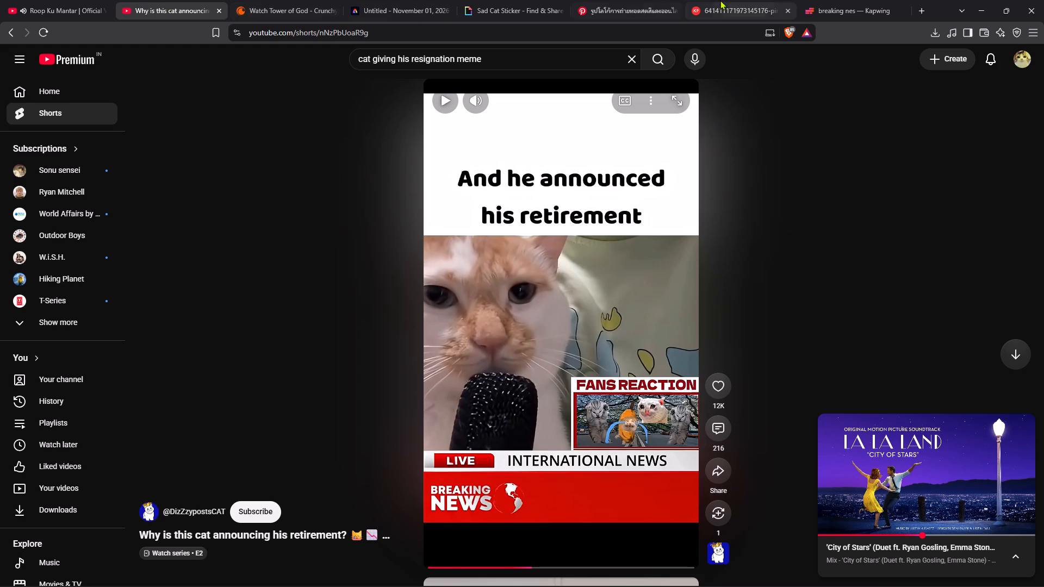
left_click(398, 1)
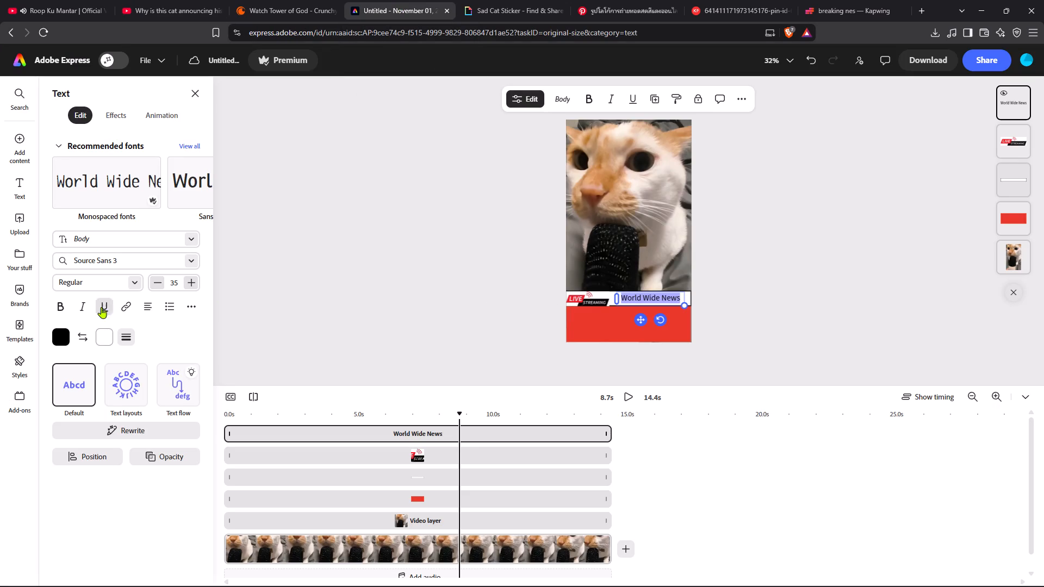
left_click(67, 310)
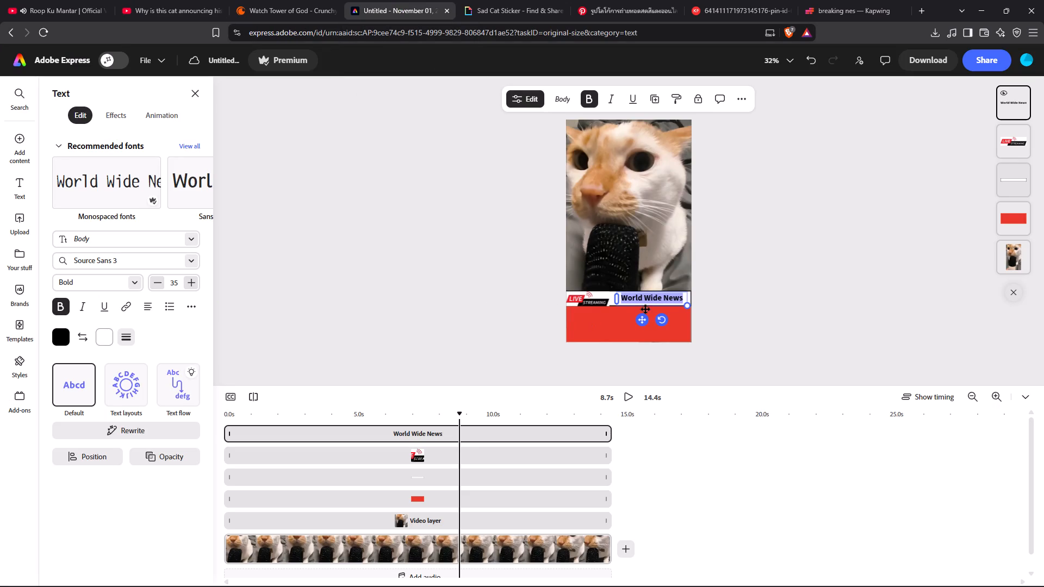
left_click(643, 302)
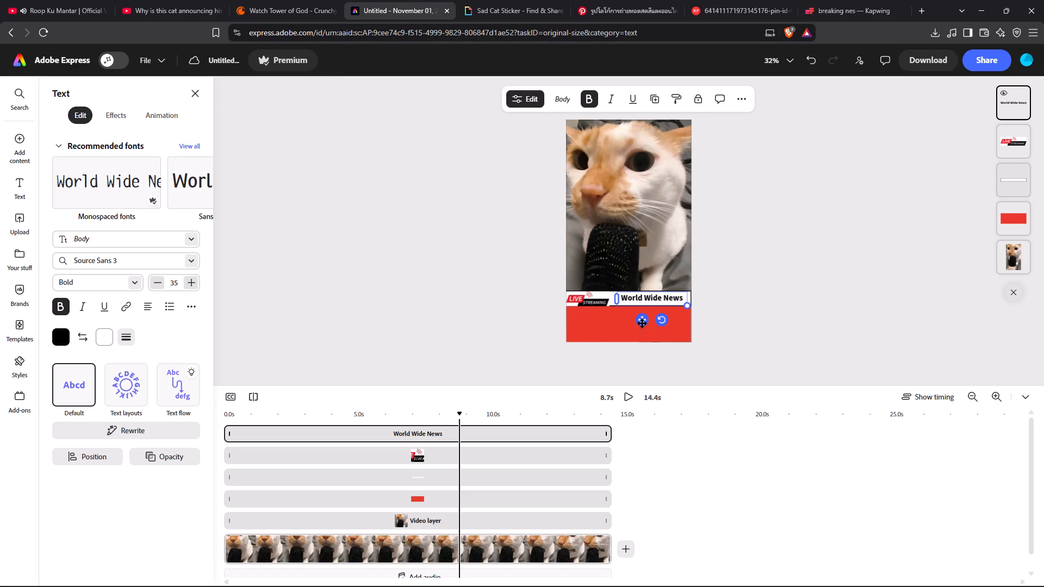
left_click(642, 323)
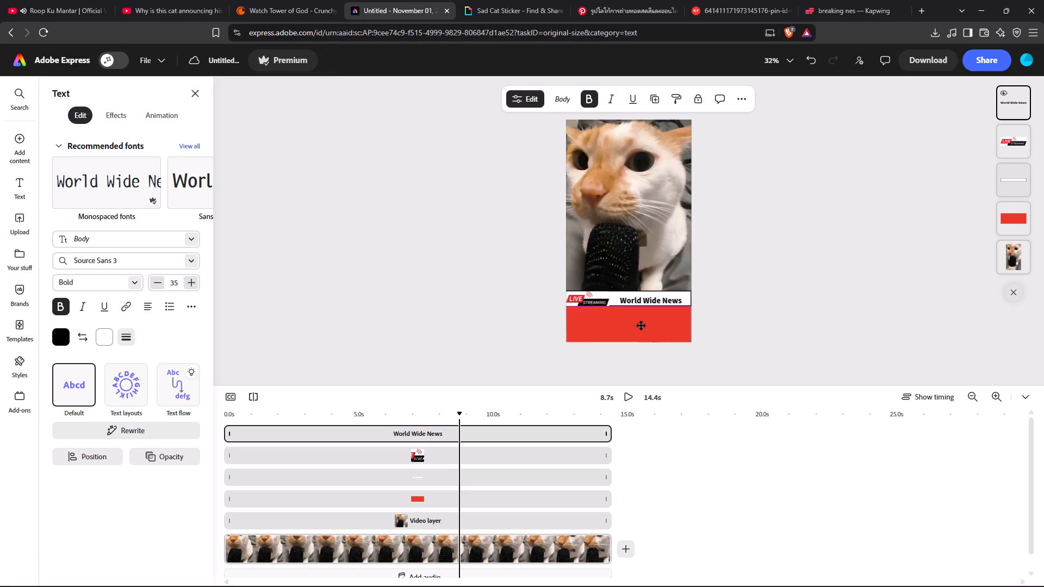
triple_click(192, 281)
left_click(192, 281)
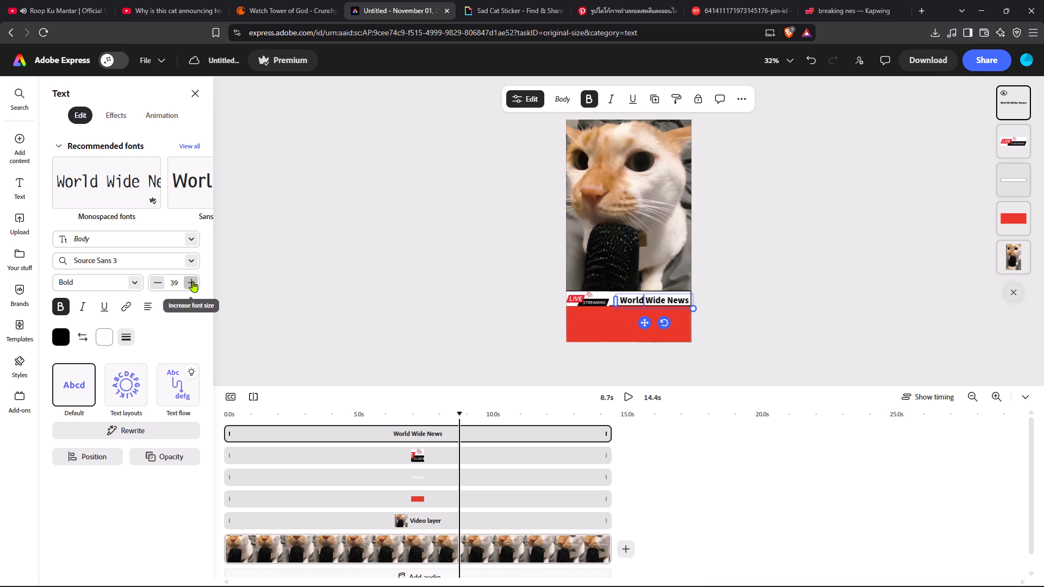
left_click(644, 321)
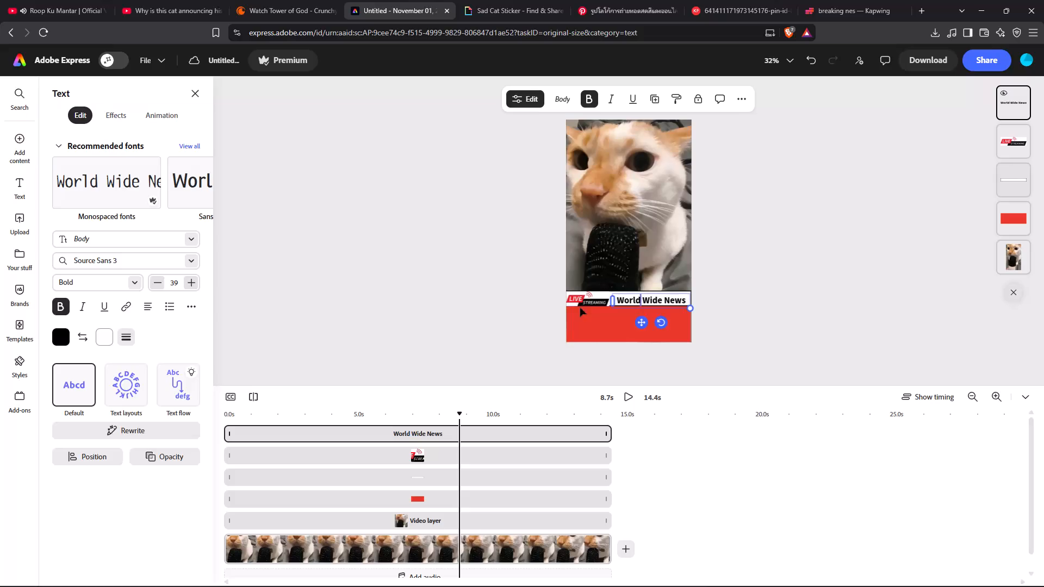
left_click(469, 277)
left_click(469, 277)
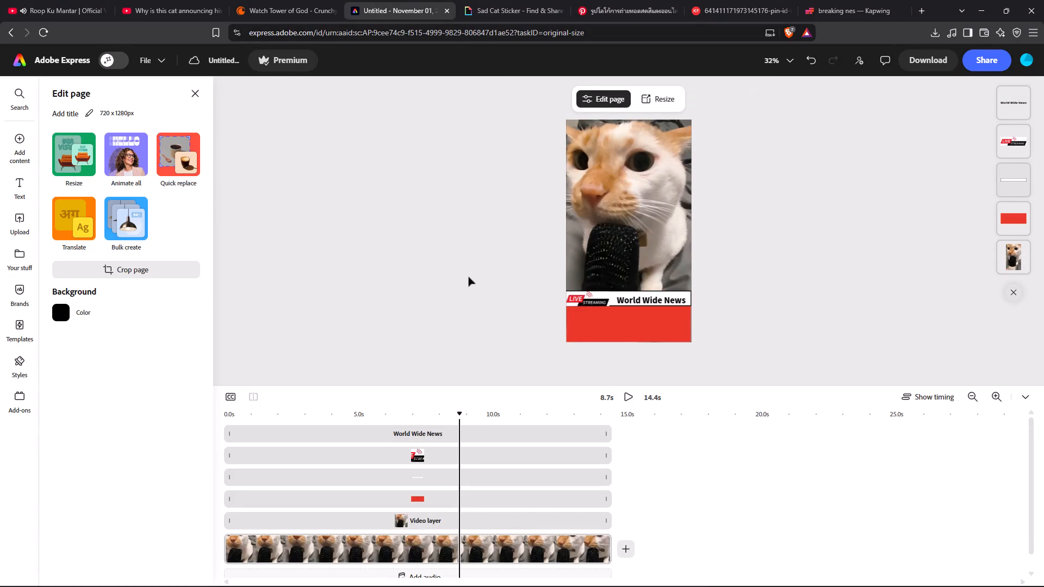
Nudge the LIVE STREAMING badge slightly upward at the white strip's left end.
left_click(588, 301)
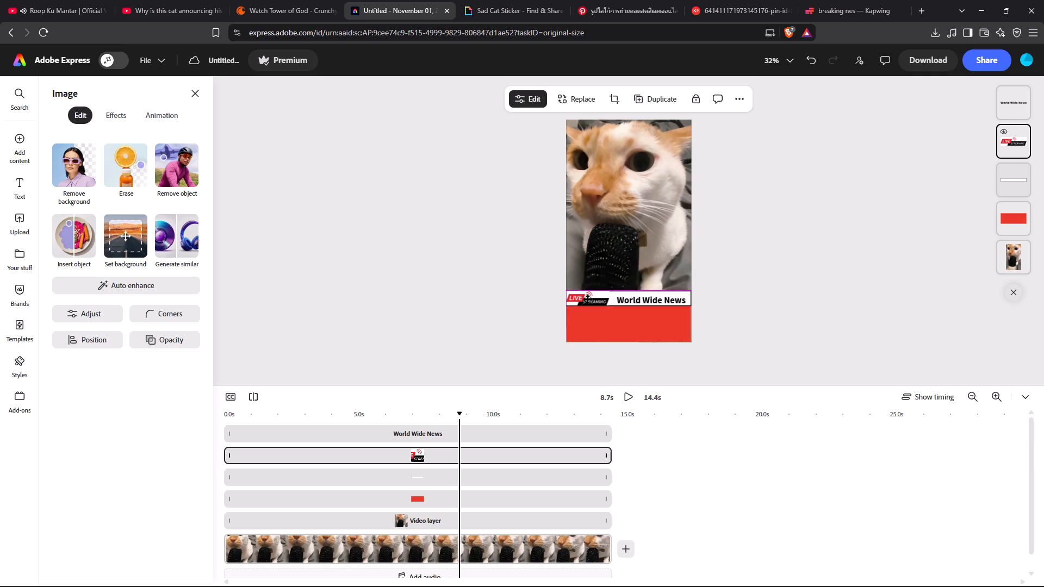
left_click(520, 283)
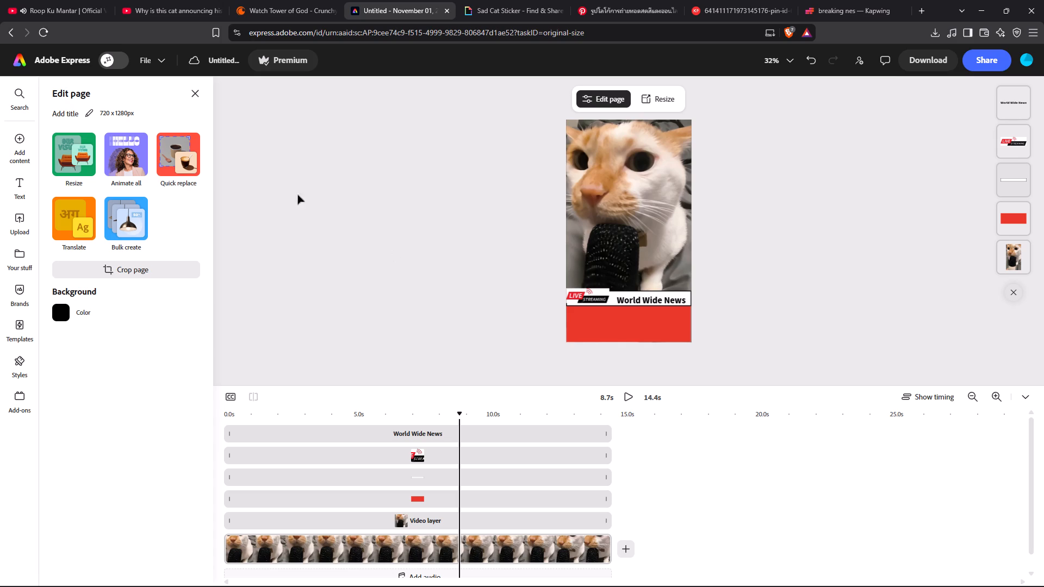
Switch to Kapwing and download the breaking nes V2 export as GIF breaking_nes_V2 into the kitties stickers folder.
left_click(838, 1)
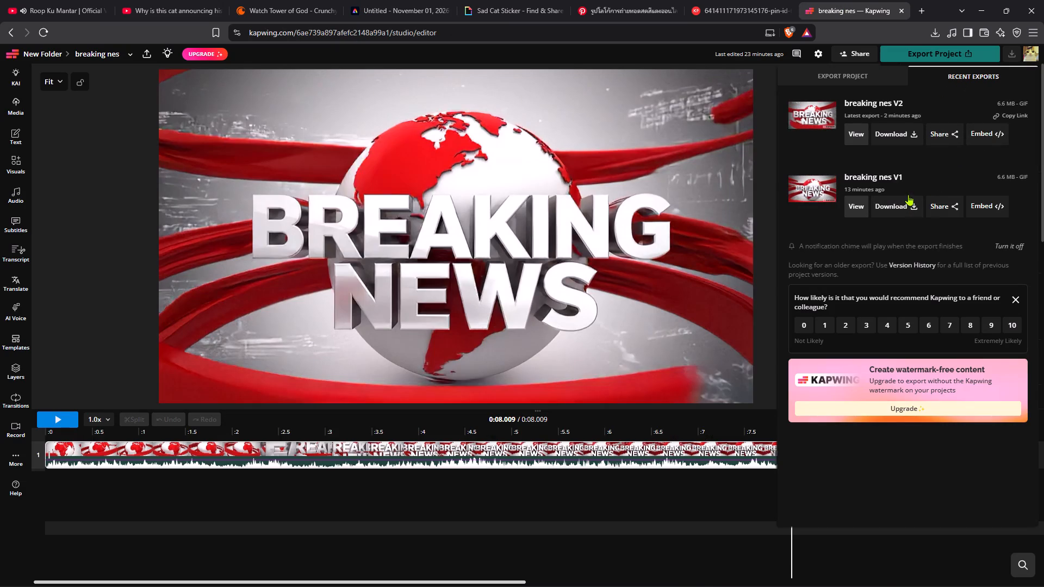
left_click(909, 133)
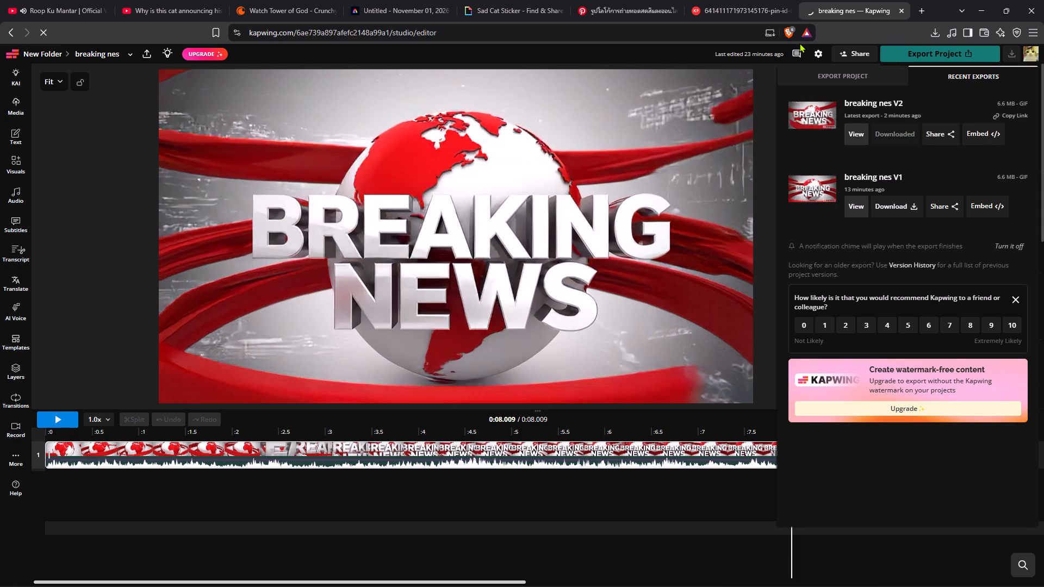
left_click(201, 0)
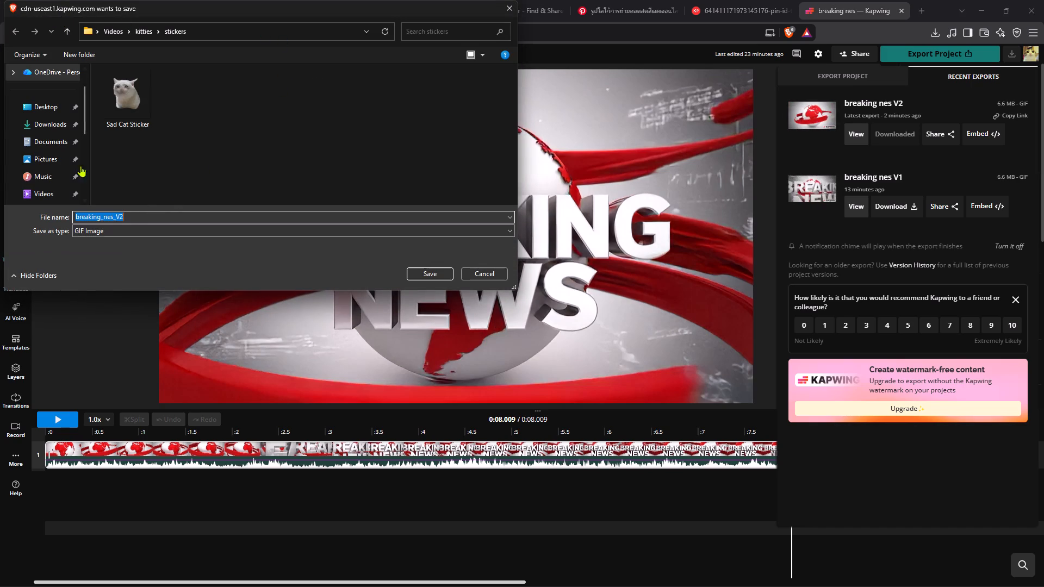
left_click(414, 274)
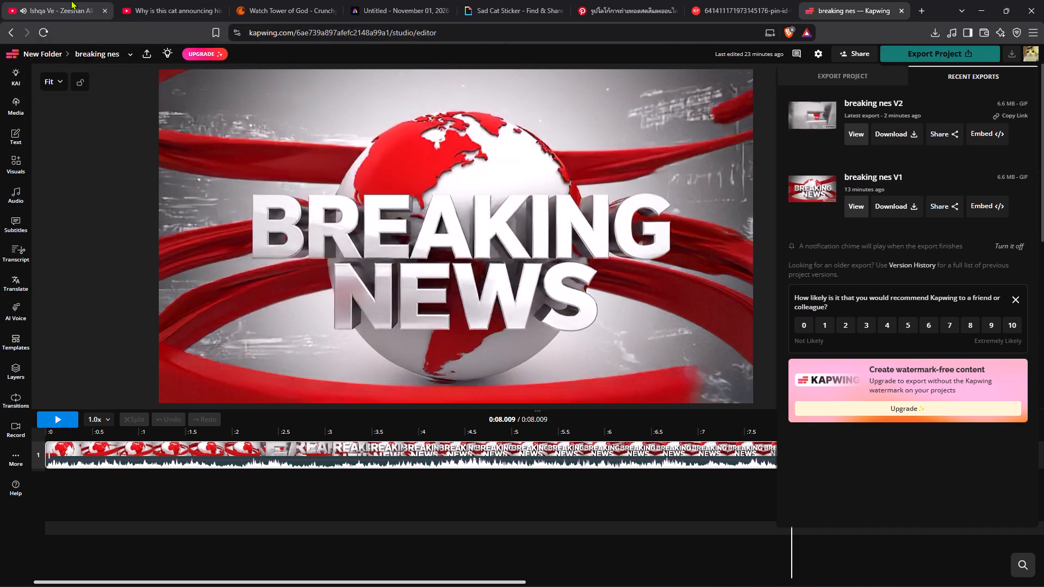
Switch to the YouTube music mix and play Roop Ku Mantar.
left_click(67, 0)
left_click(740, 158)
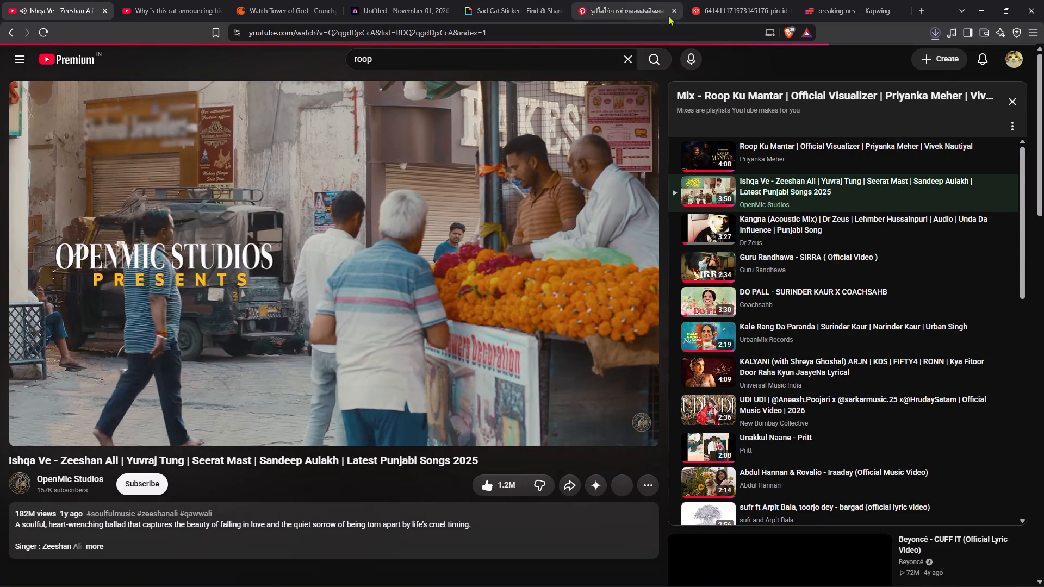
Check the reference cat news Short, then add a white rectangle in Adobe Express and place it just above the white strip, toward the right.
left_click(828, 0)
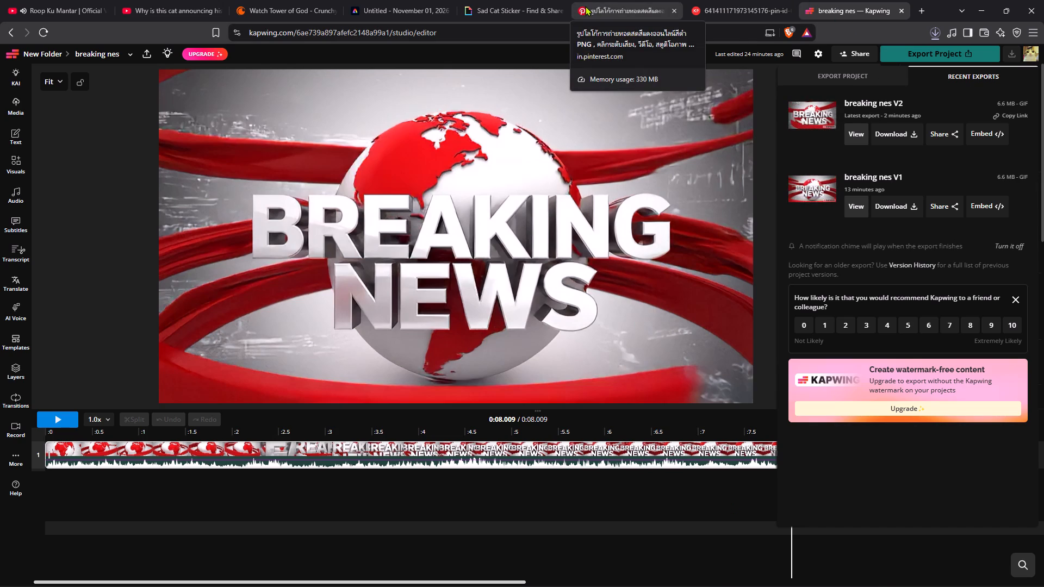
left_click(409, 2)
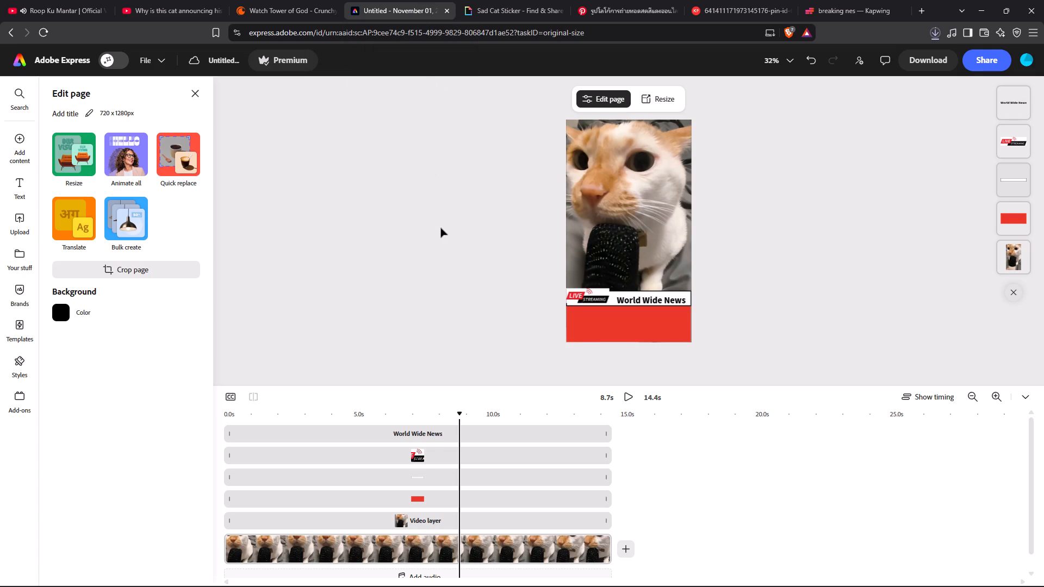
left_click(176, 0)
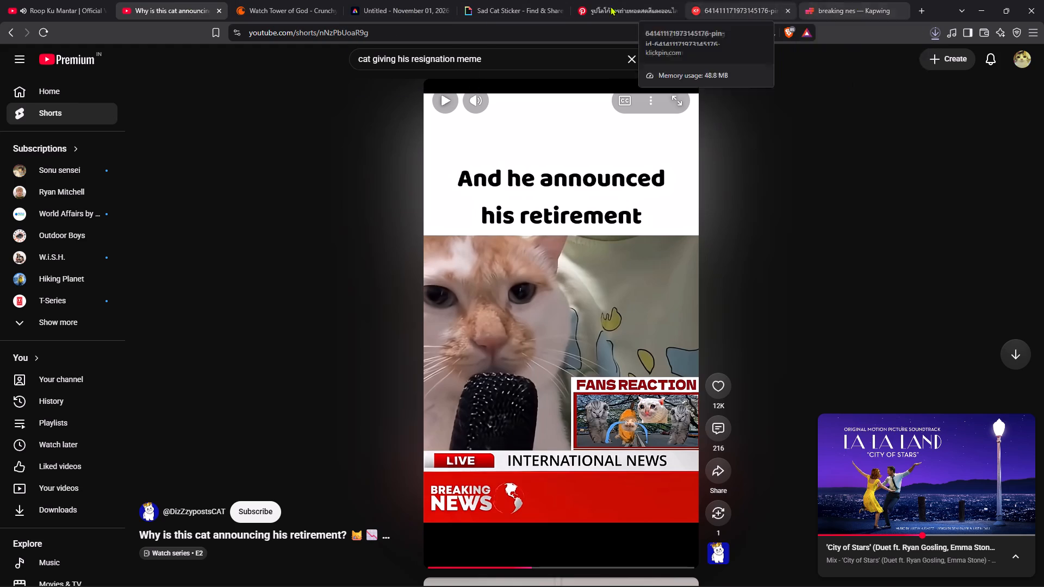
left_click(424, 2)
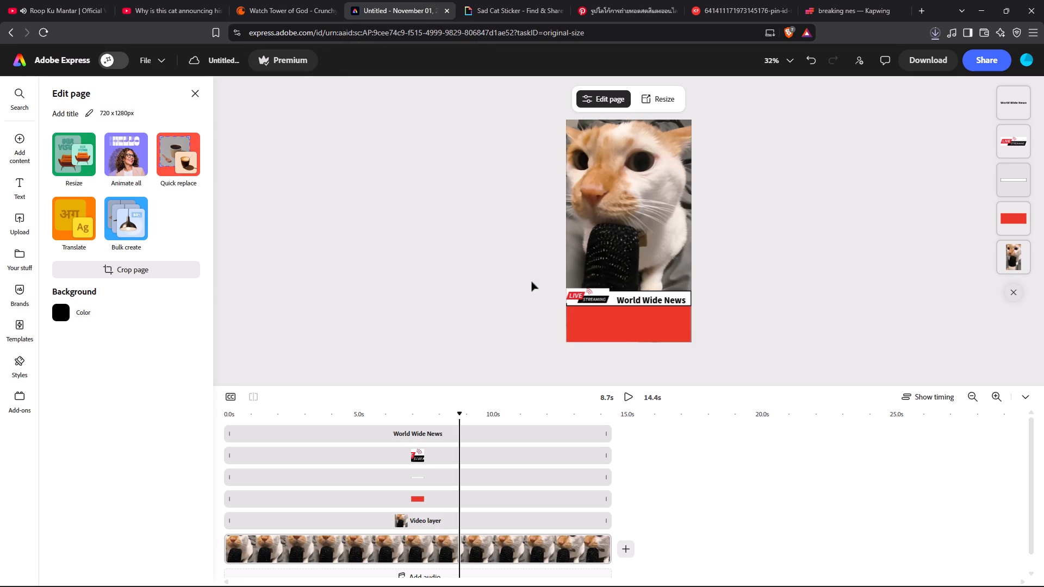
left_click(14, 219)
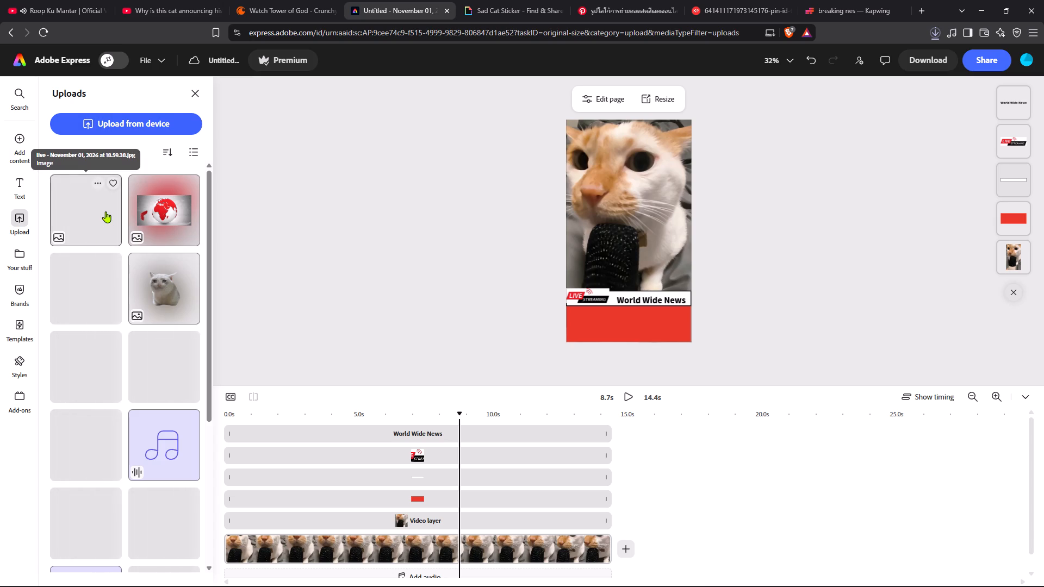
left_click(28, 138)
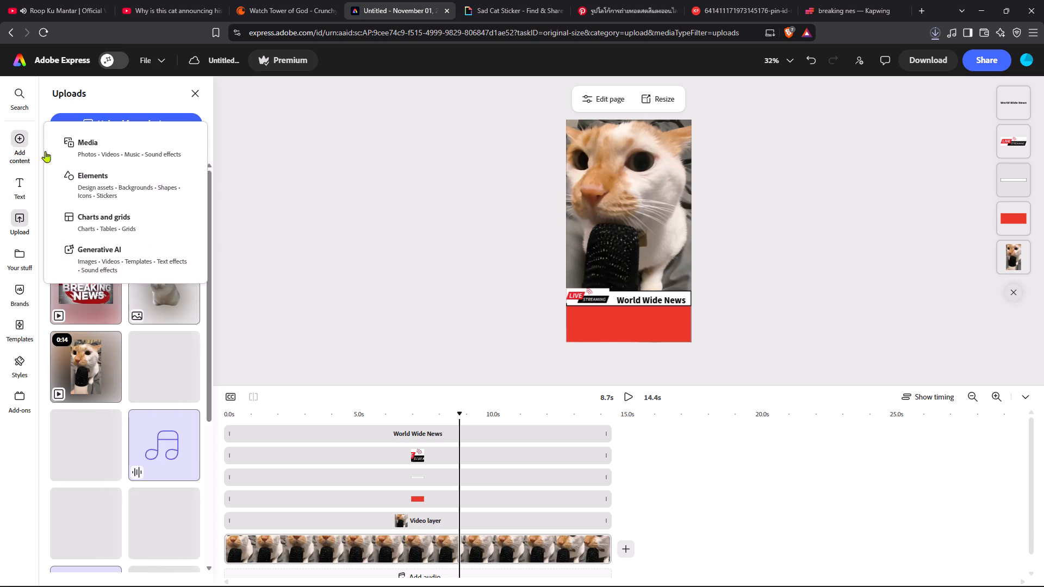
left_click(80, 182)
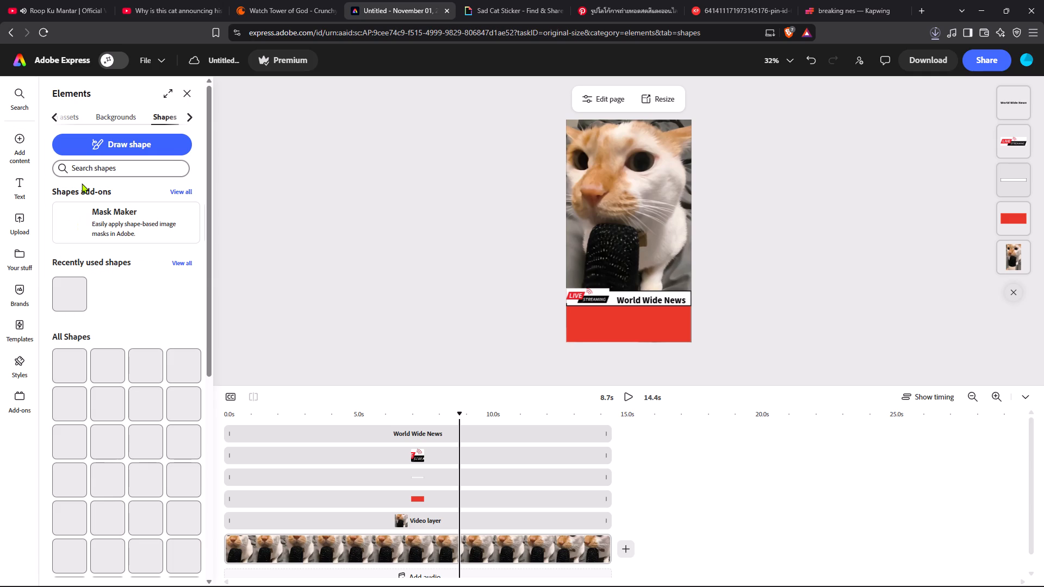
left_click(71, 302)
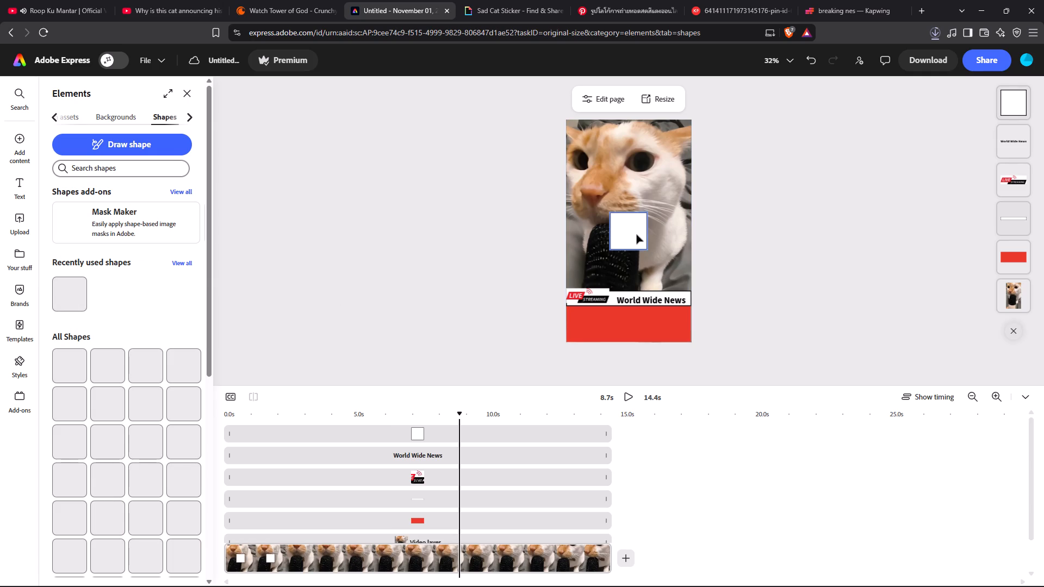
left_click_drag(638, 236, 666, 277)
Stretch the white rectangle to the video's right edge, then widen it leftward and extend it upward into a box above "World Wide News".
left_click_drag(673, 274, 688, 272)
left_click_drag(636, 272, 627, 272)
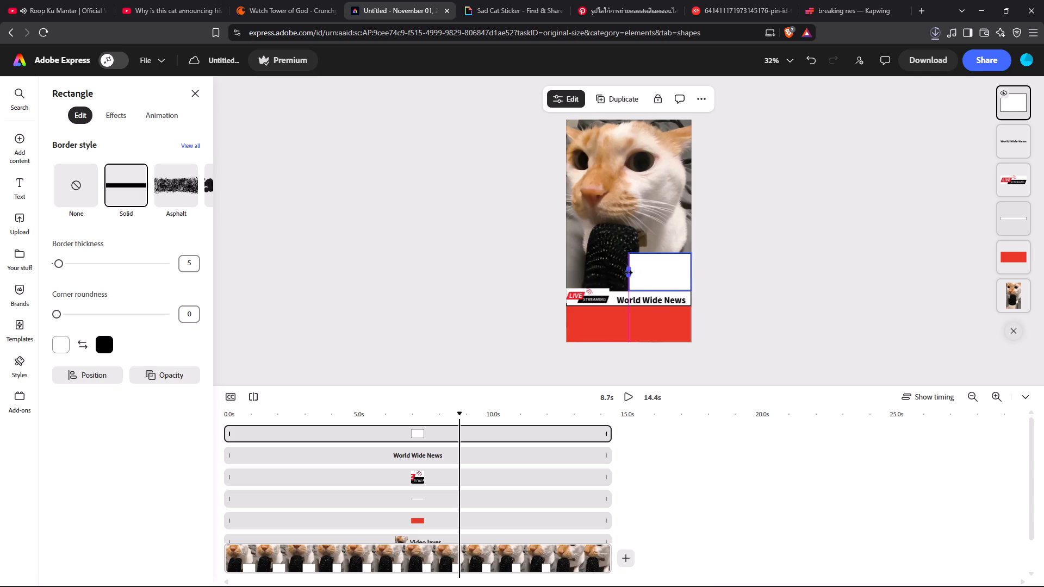
left_click_drag(627, 272, 625, 272)
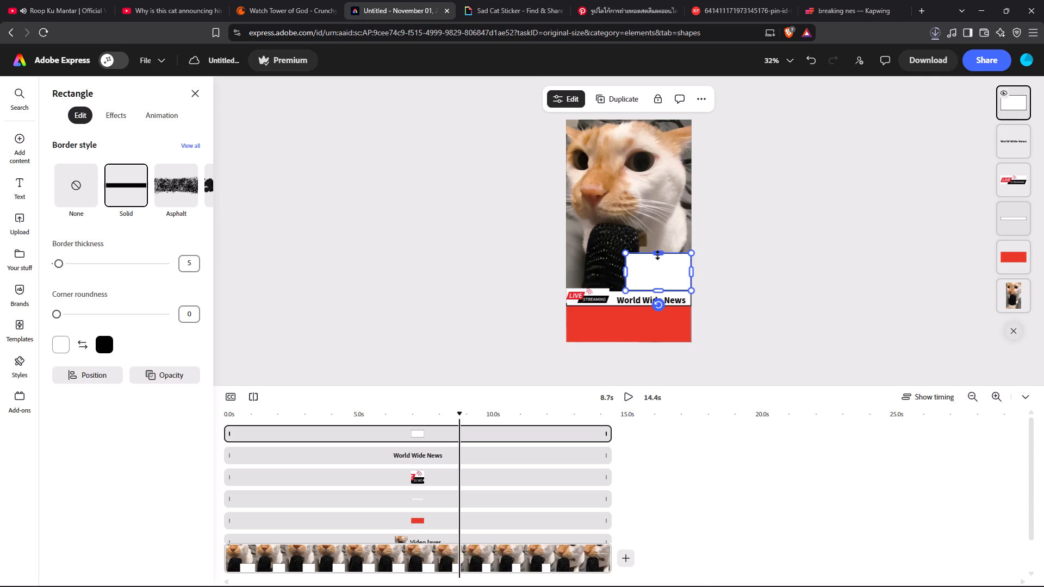
left_click_drag(657, 255, 657, 246)
left_click_drag(623, 267, 622, 267)
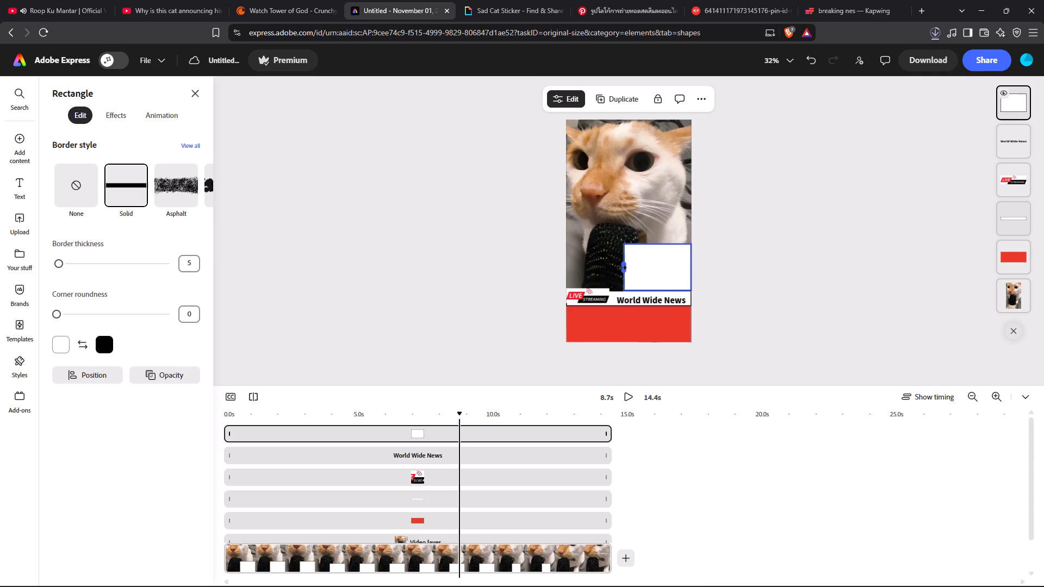
left_click_drag(622, 267, 618, 267)
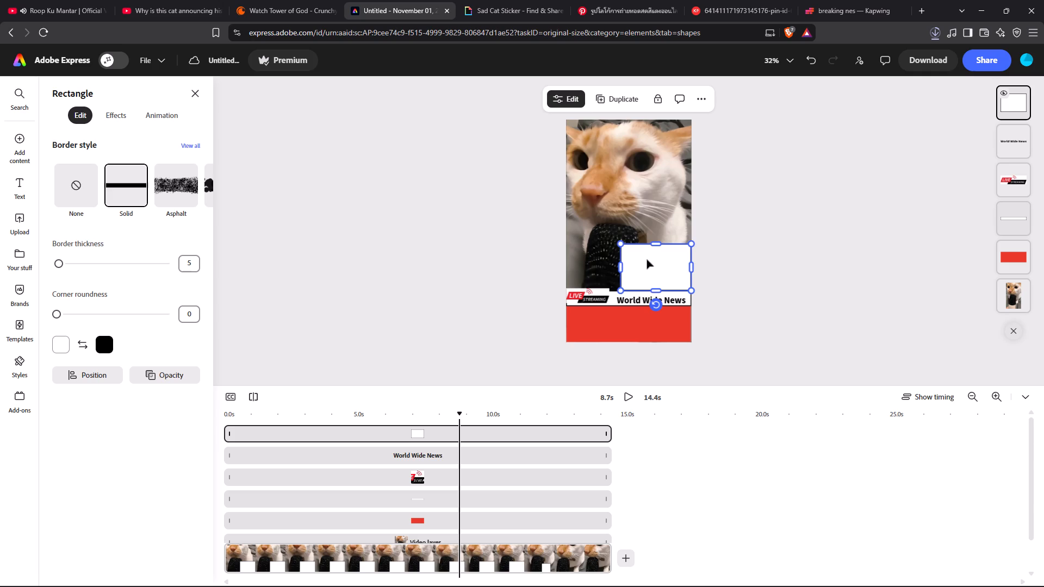
left_click(646, 254)
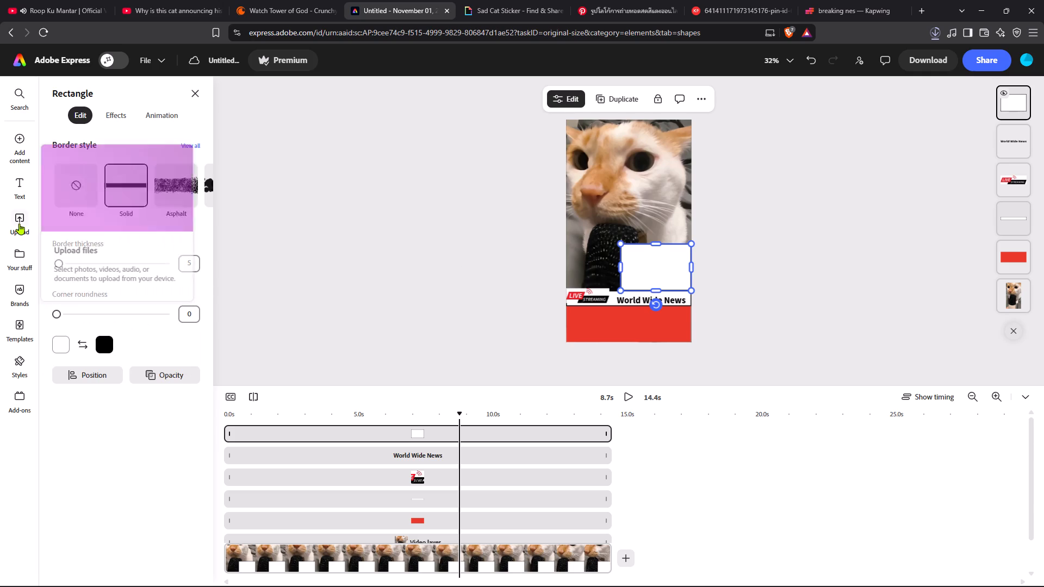
Add a Heading text with a red outline and set its font weight to Black.
left_click(24, 192)
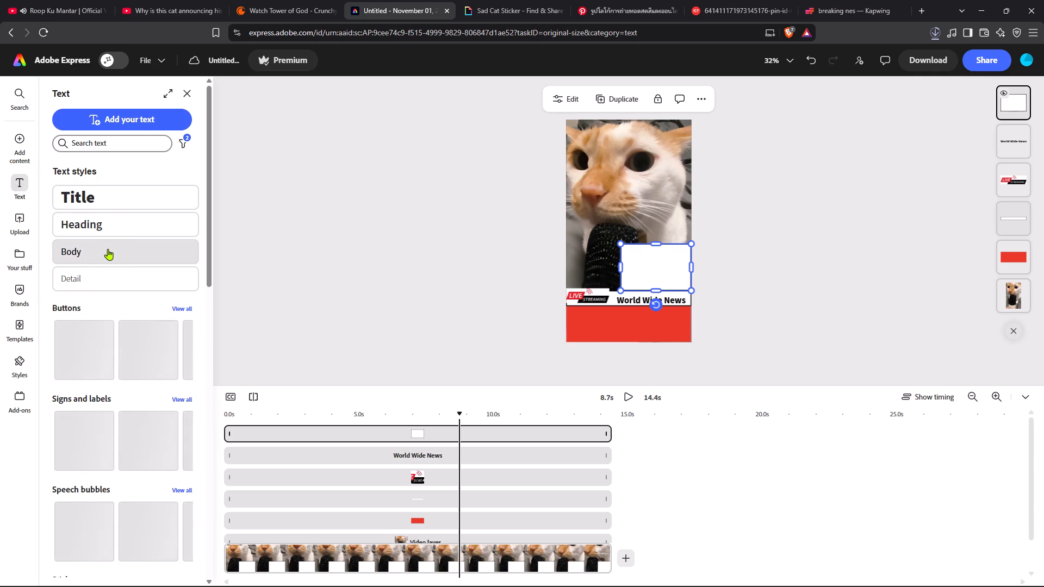
left_click(113, 232)
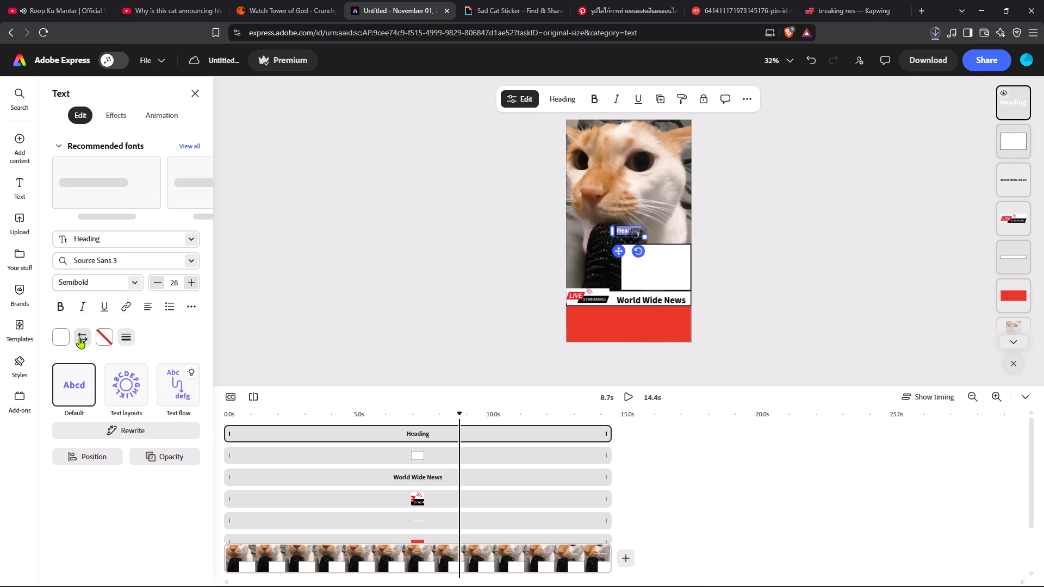
left_click(100, 339)
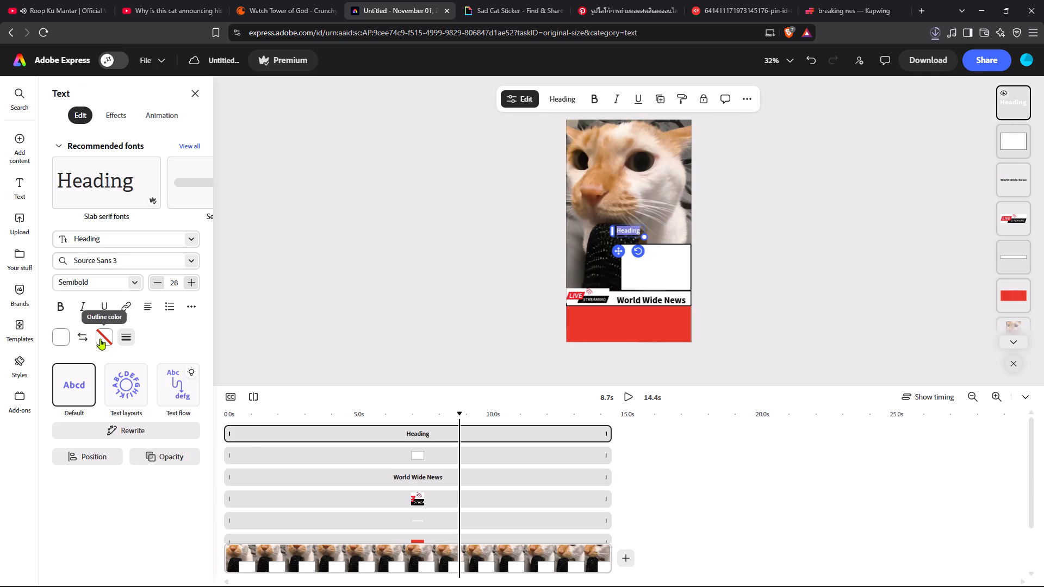
left_click(163, 311)
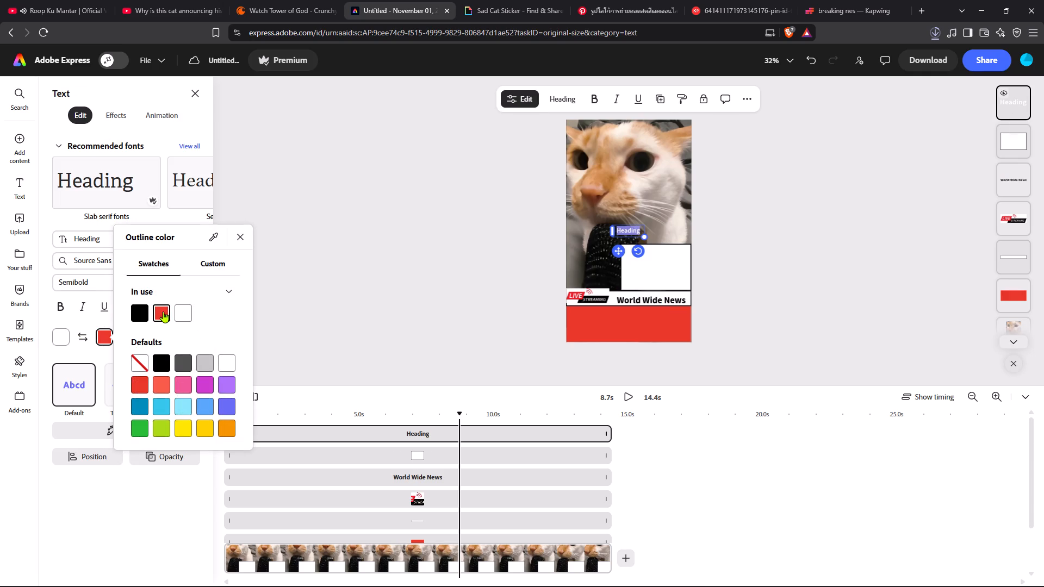
scroll(170, 383, "down", 1)
left_click(82, 315)
left_click(133, 283)
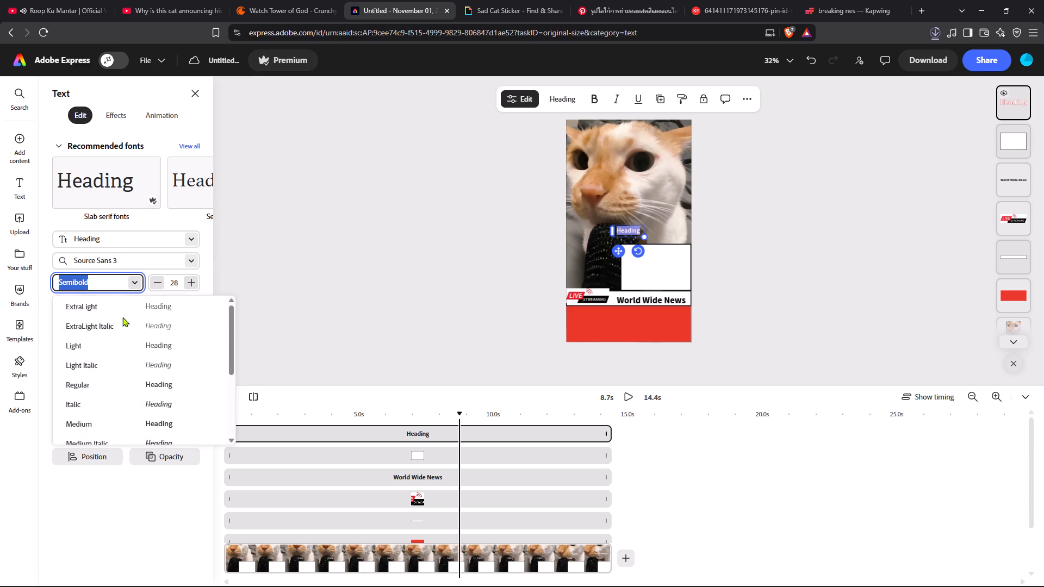
scroll(125, 326, "down", 1)
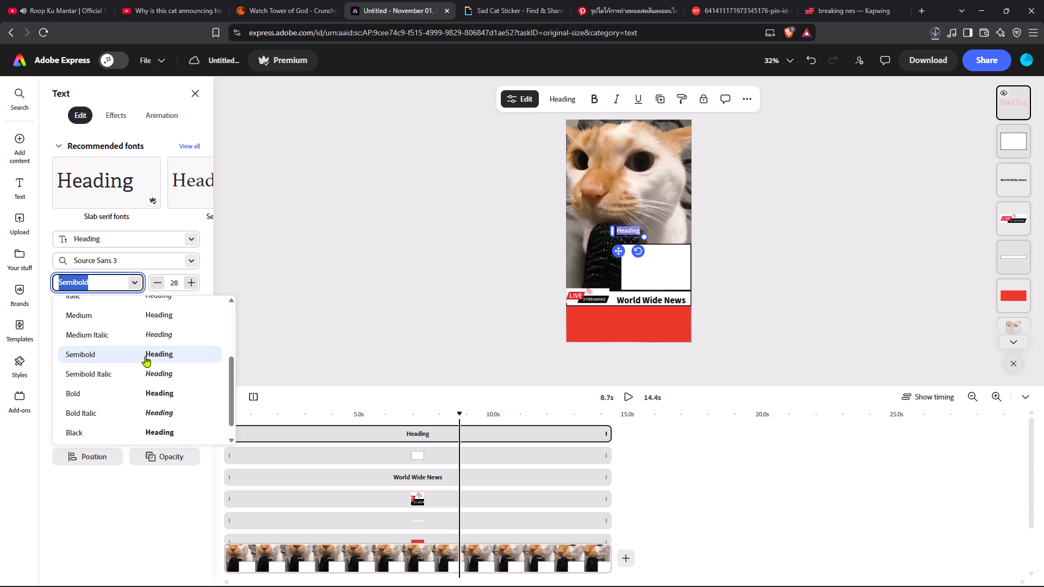
scroll(145, 356, "down", 3)
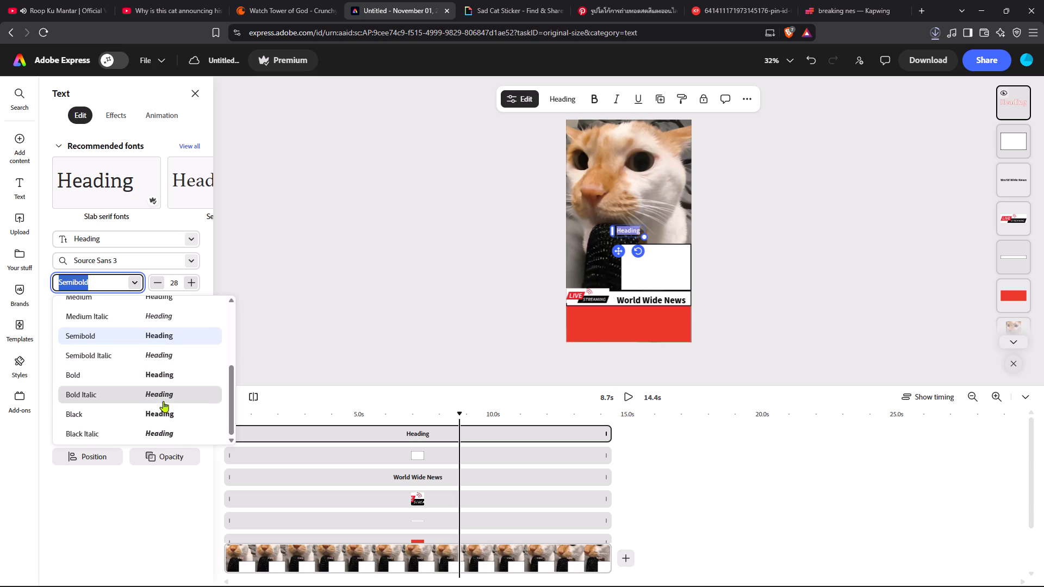
left_click(167, 415)
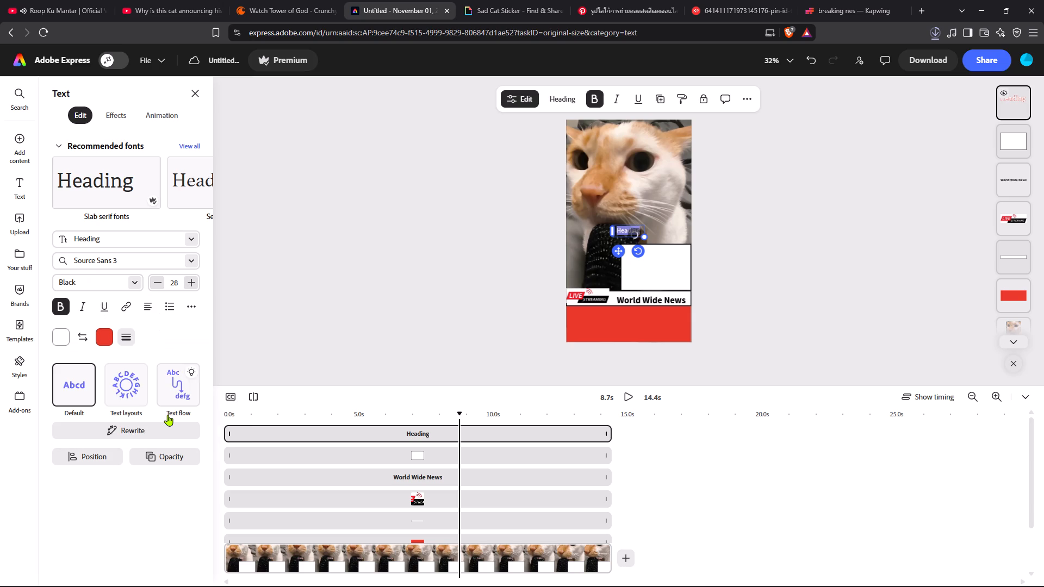
Replace the heading's placeholder text with "FANS REACTION".
left_click(635, 231)
left_click(641, 230)
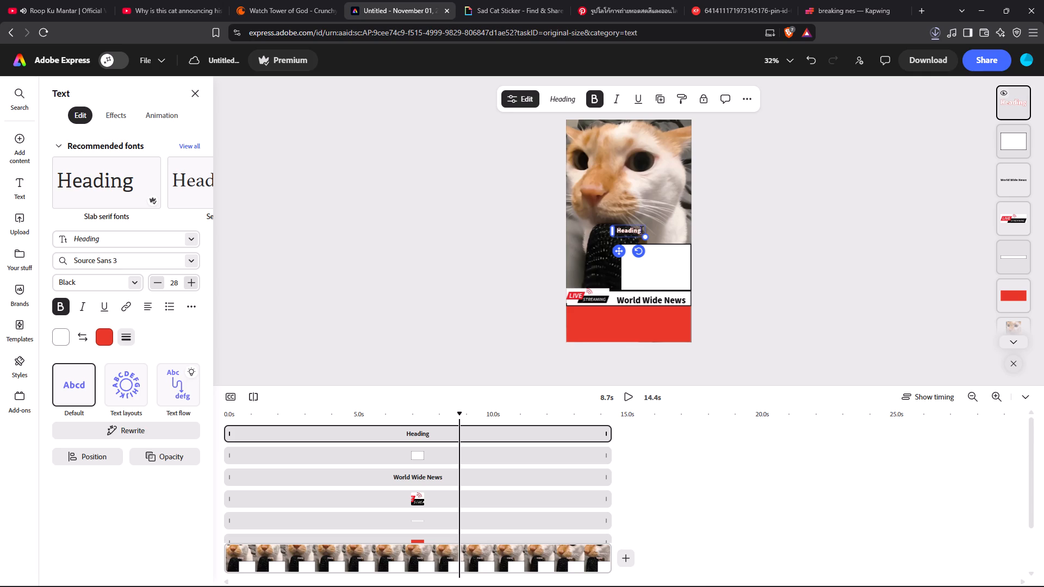
left_click(640, 232)
key("BackSpace")
key("BackSpace")
key("BackSpace")
key("BackSpace")
key("BackSpace")
key("BackSpace")
key("BackSpace")
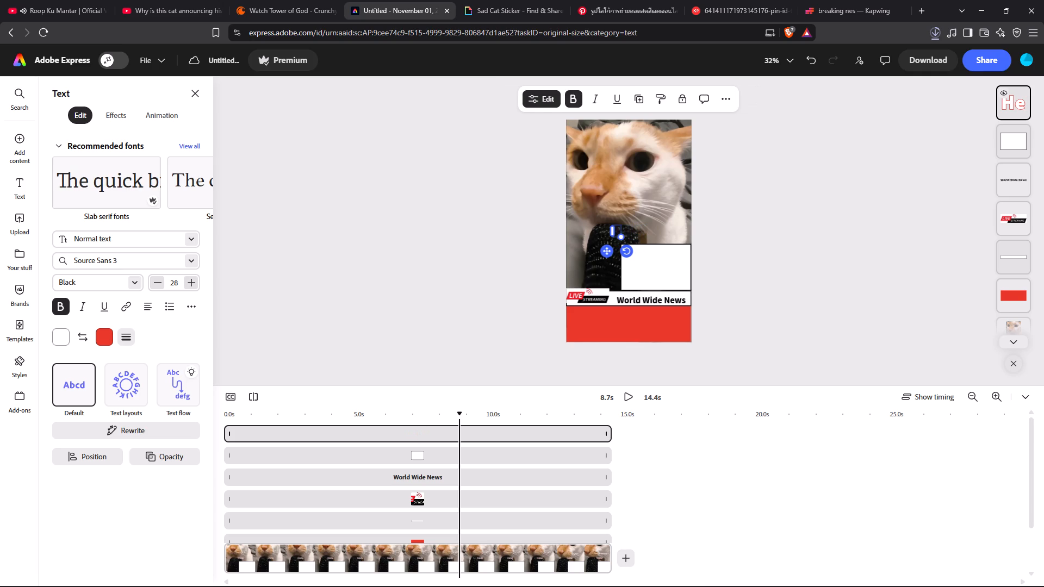
key("shift+f")
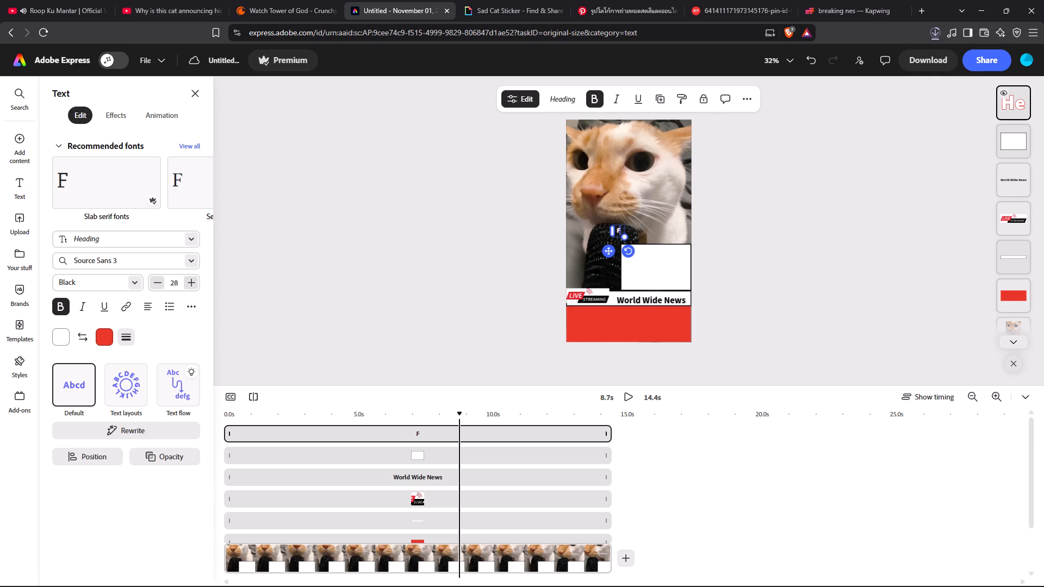
type("AN")
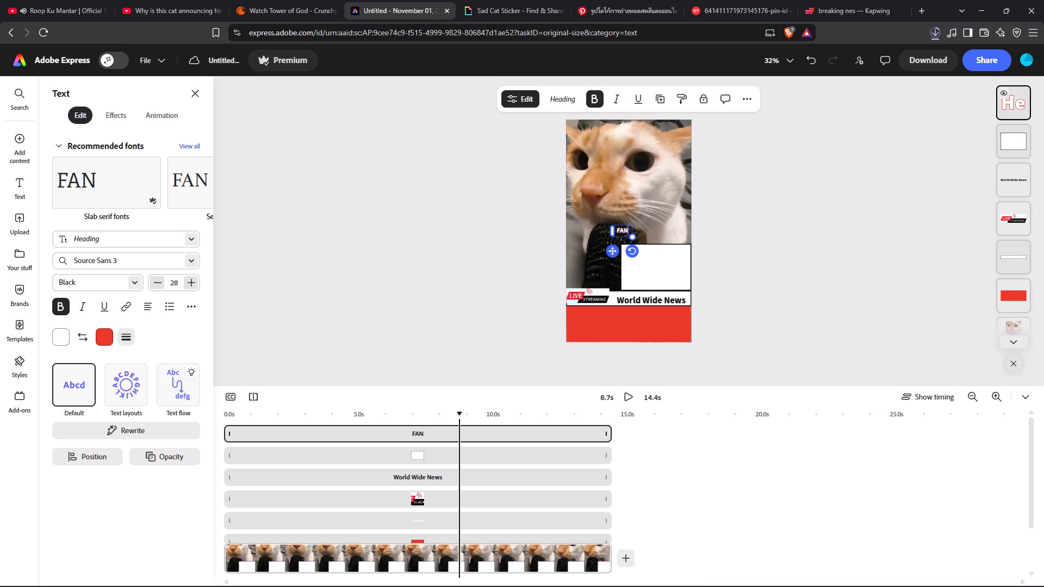
type("S")
key("space")
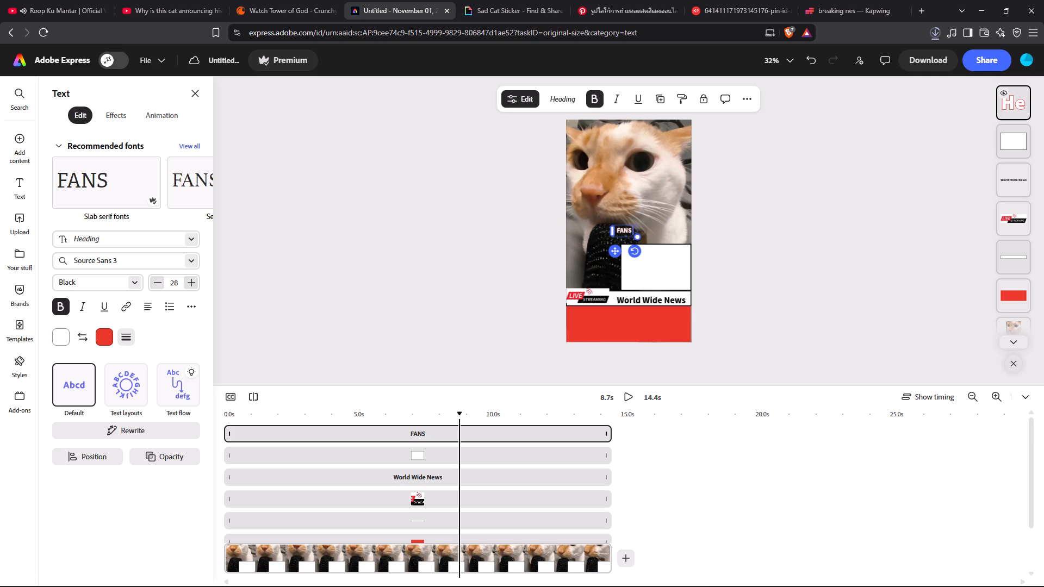
type("REACTION")
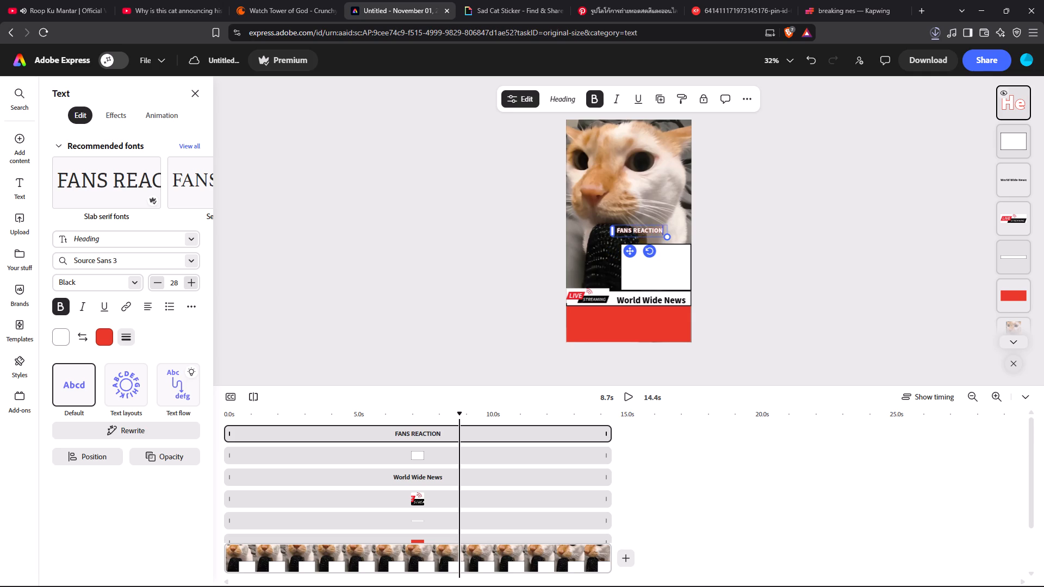
Swap the "FANS REACTION" text colours to a red fill with a white outline.
left_click(102, 337)
double_click(82, 335)
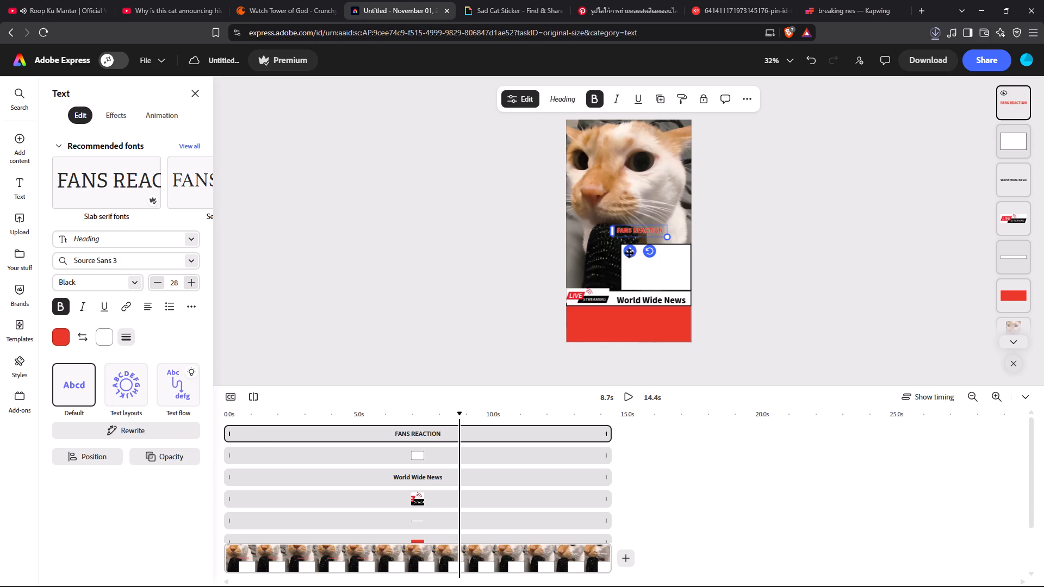
Move "FANS REACTION" to the top of the white box and set its font size to 31.
left_click_drag(629, 254, 643, 272)
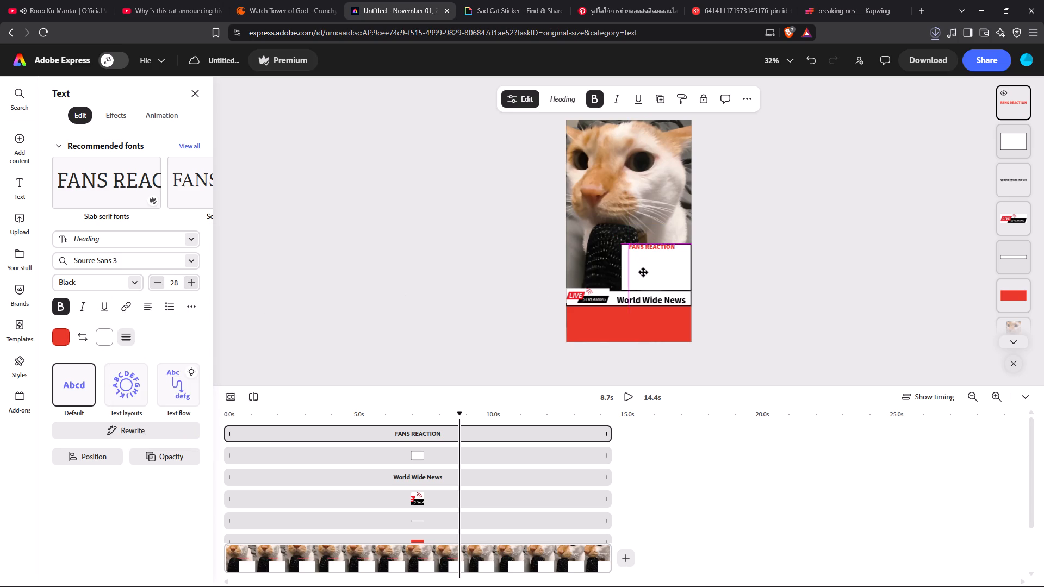
left_click_drag(643, 272, 643, 273)
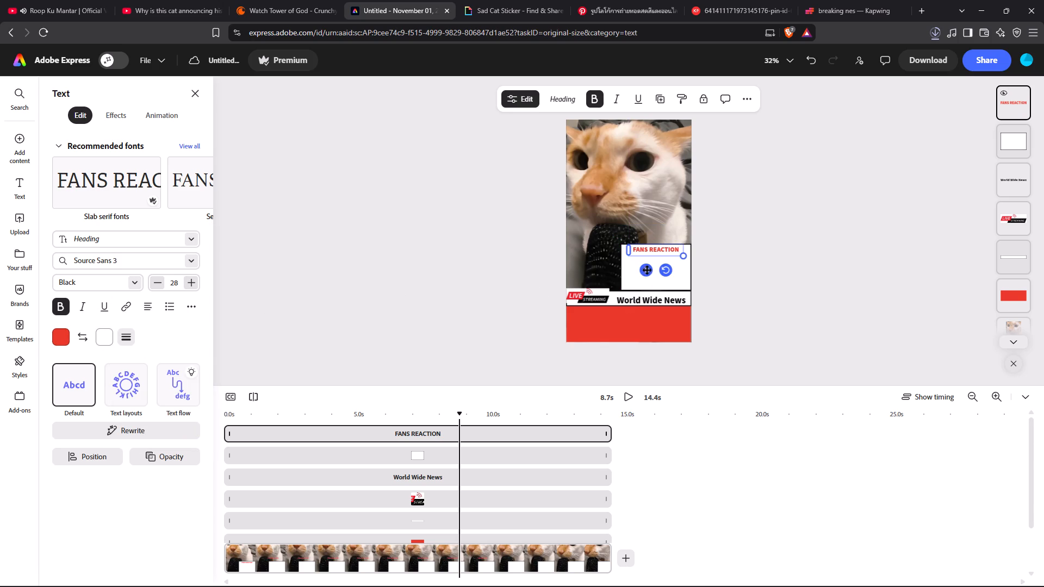
triple_click(192, 283)
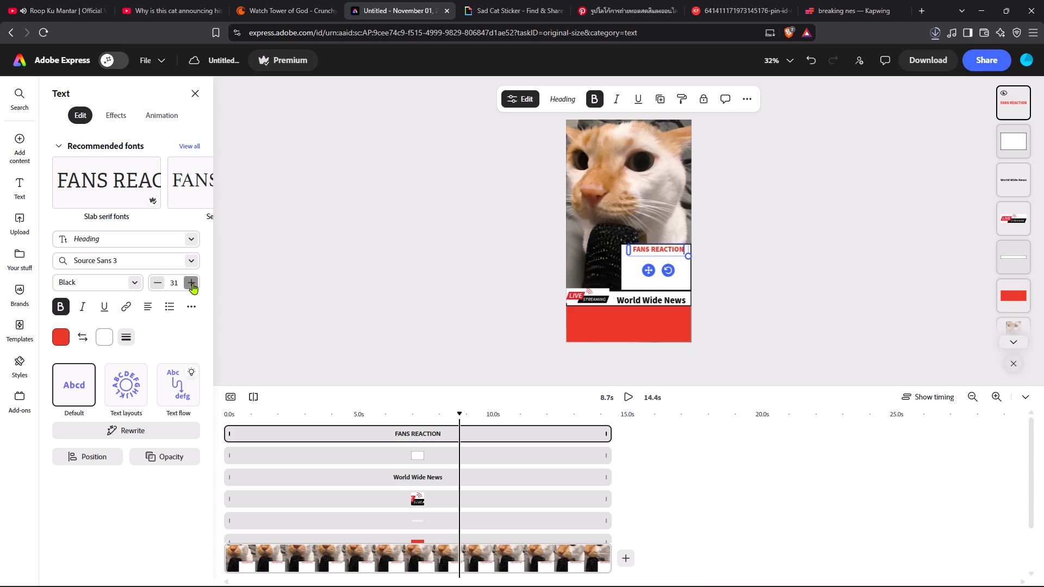
Enlarge "FANS REACTION" to font size 41 and position it across the top of the white box.
triple_click(192, 283)
left_click_drag(654, 273, 652, 273)
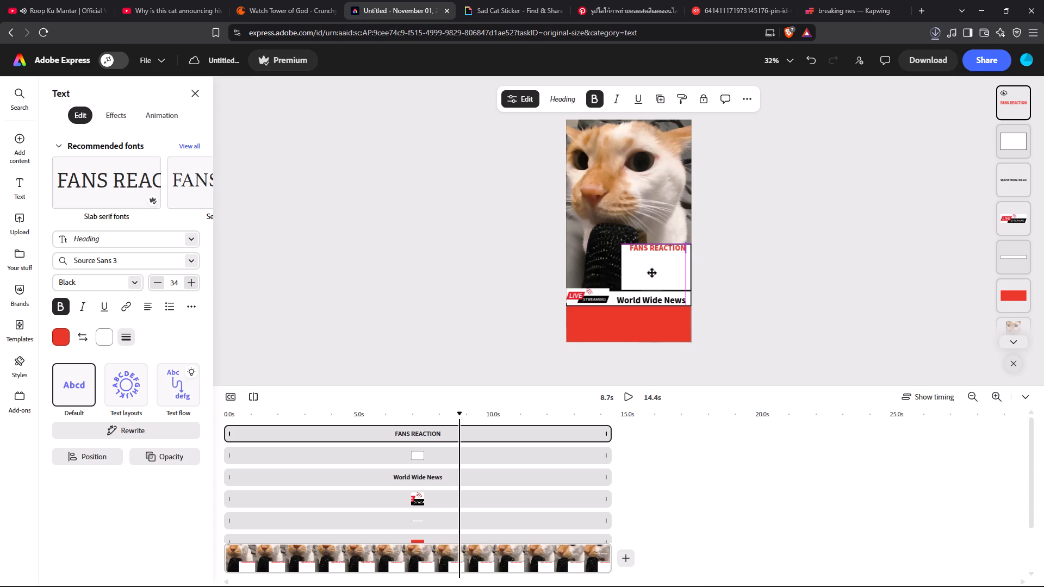
left_click_drag(652, 273, 651, 276)
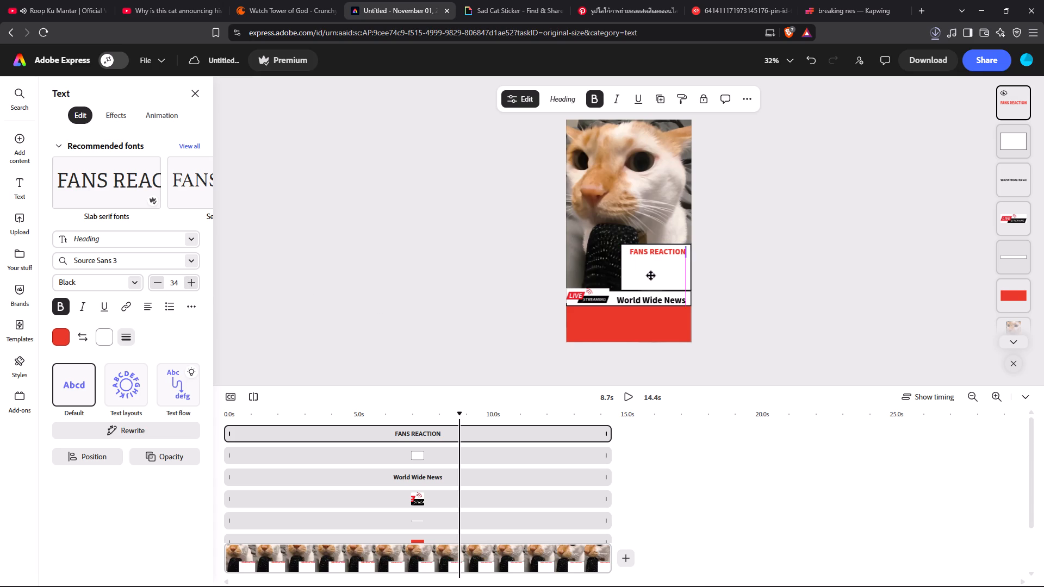
left_click_drag(651, 276, 645, 275)
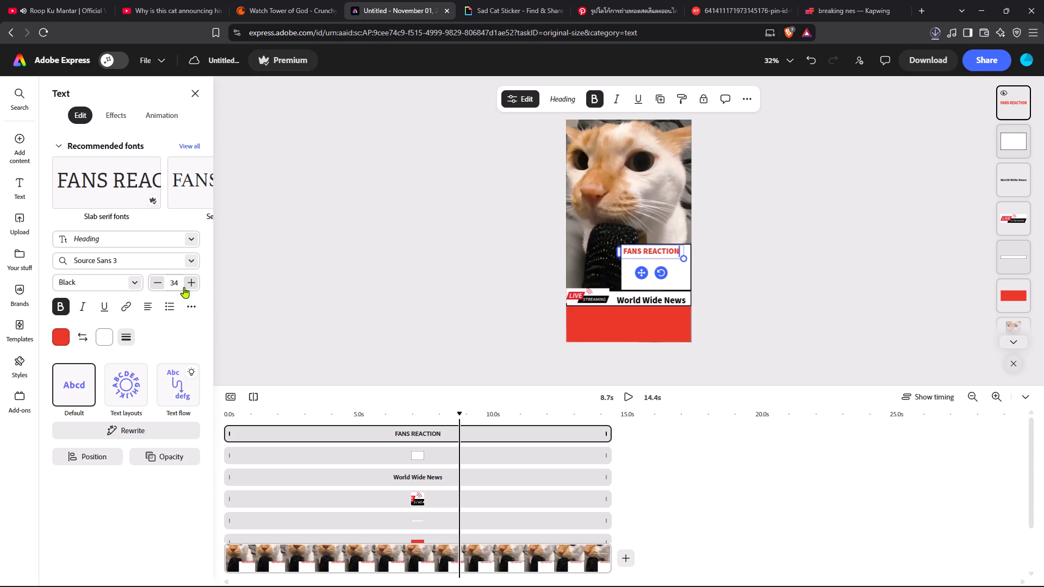
triple_click(191, 284)
double_click(191, 284)
left_click(191, 284)
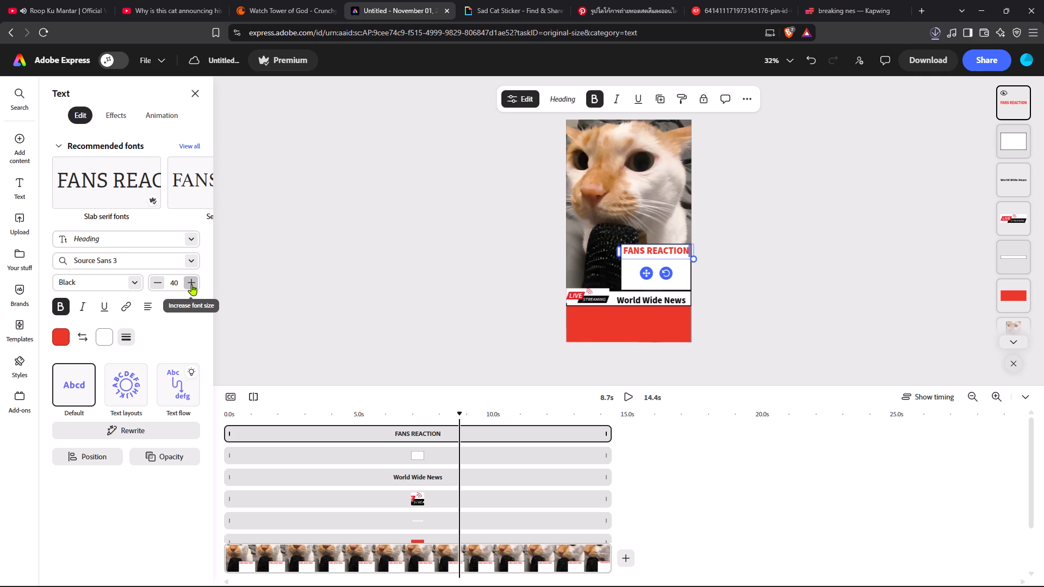
left_click(191, 284)
left_click(371, 290)
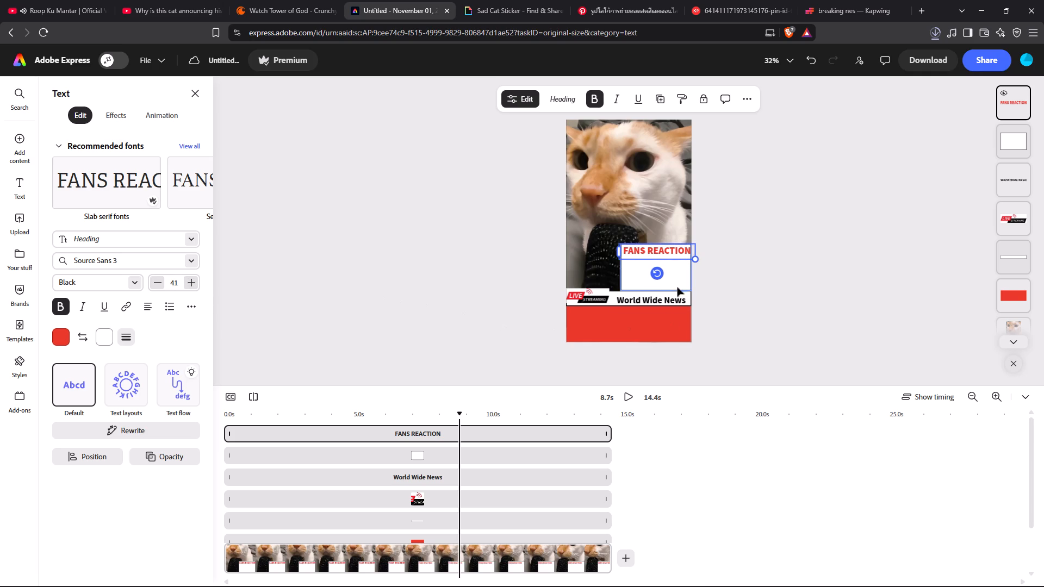
left_click(648, 254)
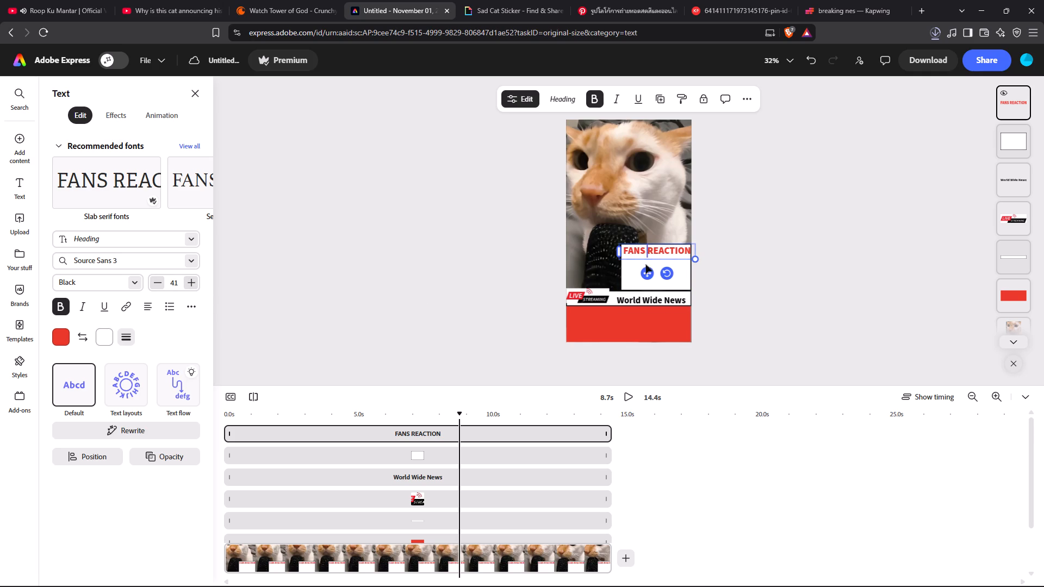
left_click(646, 273)
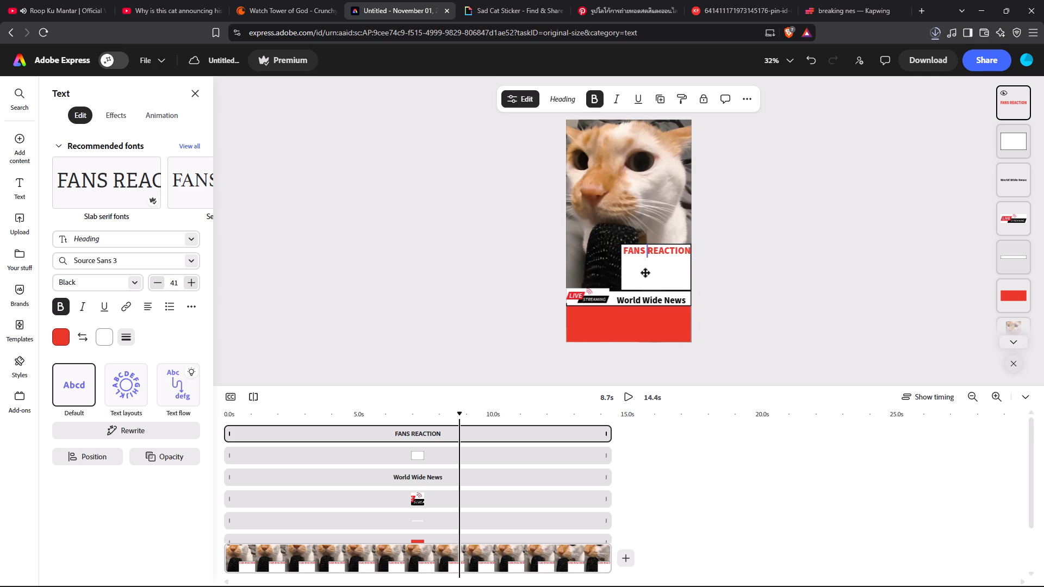
left_click(511, 270)
left_click(511, 270)
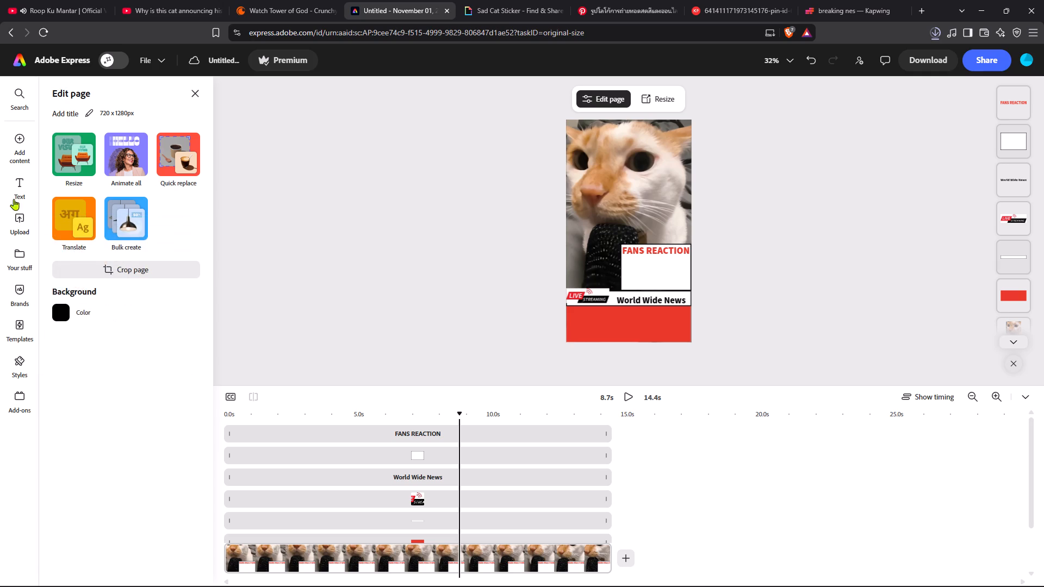
Add a rectangle shape and fit it to the white box's width in the space below "FANS REACTION".
left_click(20, 154)
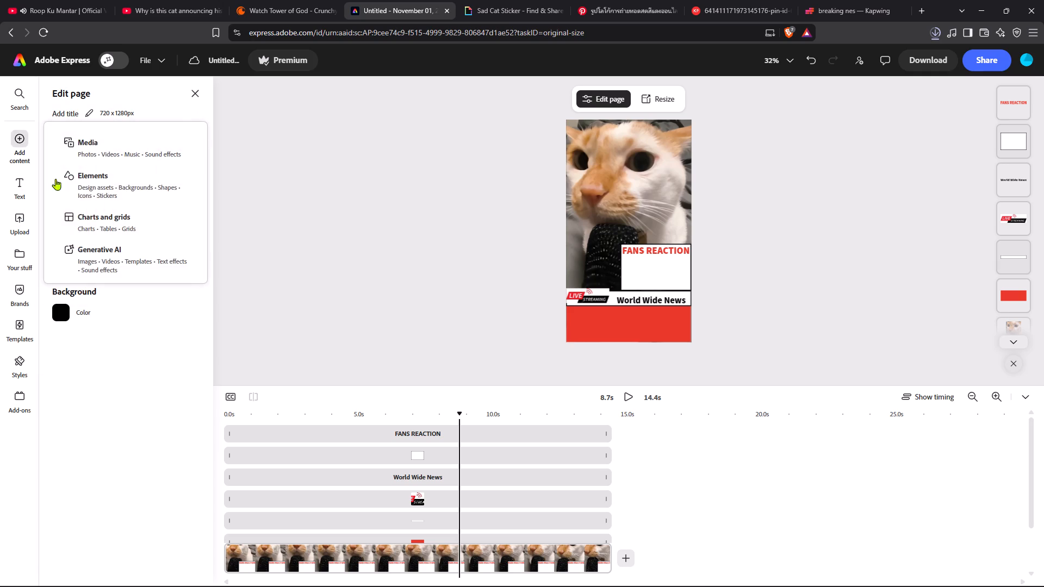
left_click(71, 183)
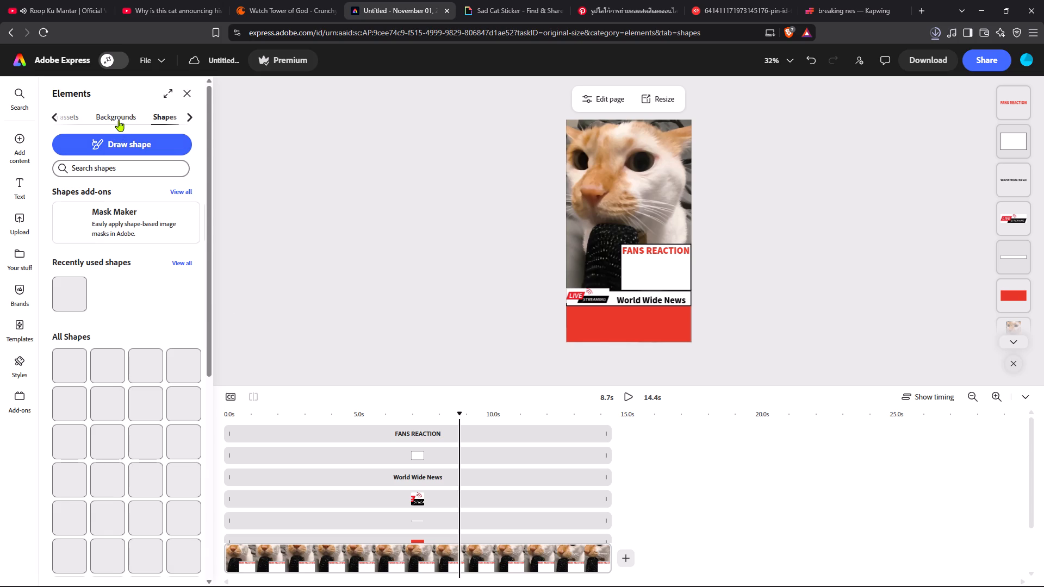
left_click(60, 295)
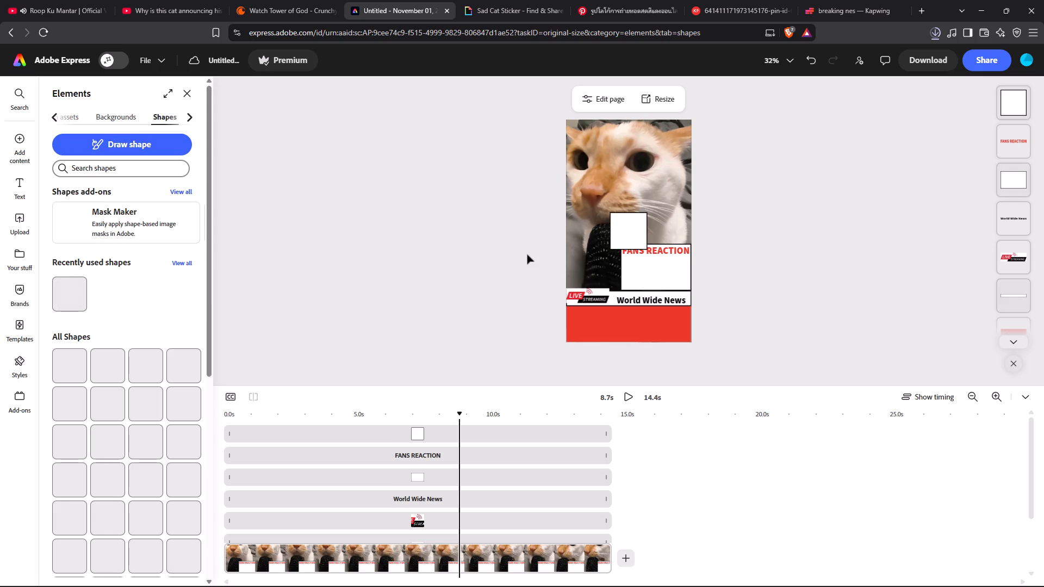
left_click_drag(631, 230, 652, 271)
left_click_drag(648, 252, 648, 257)
left_click_drag(630, 272, 626, 272)
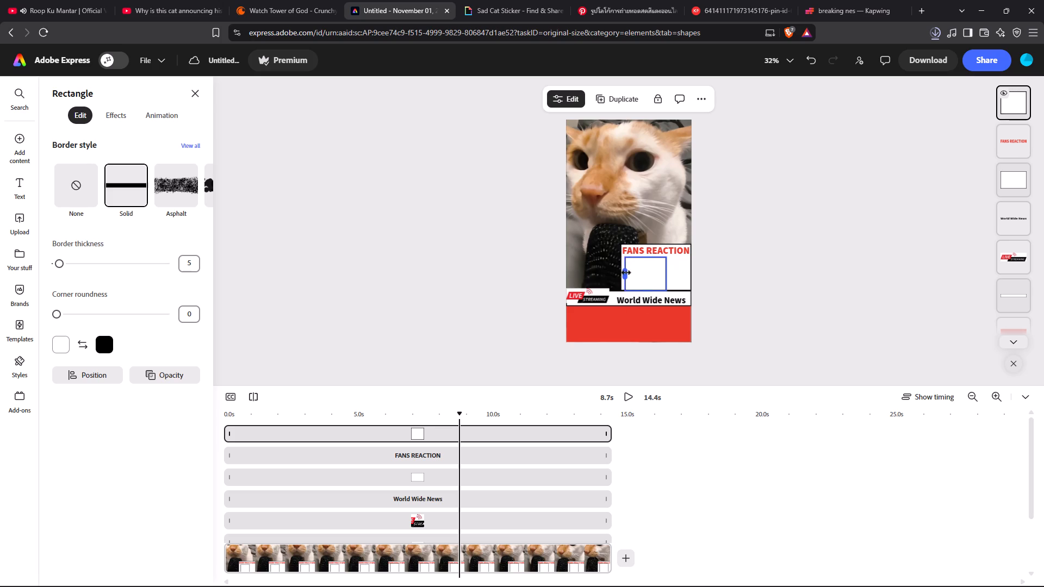
left_click_drag(626, 272, 624, 272)
left_click_drag(665, 274, 683, 274)
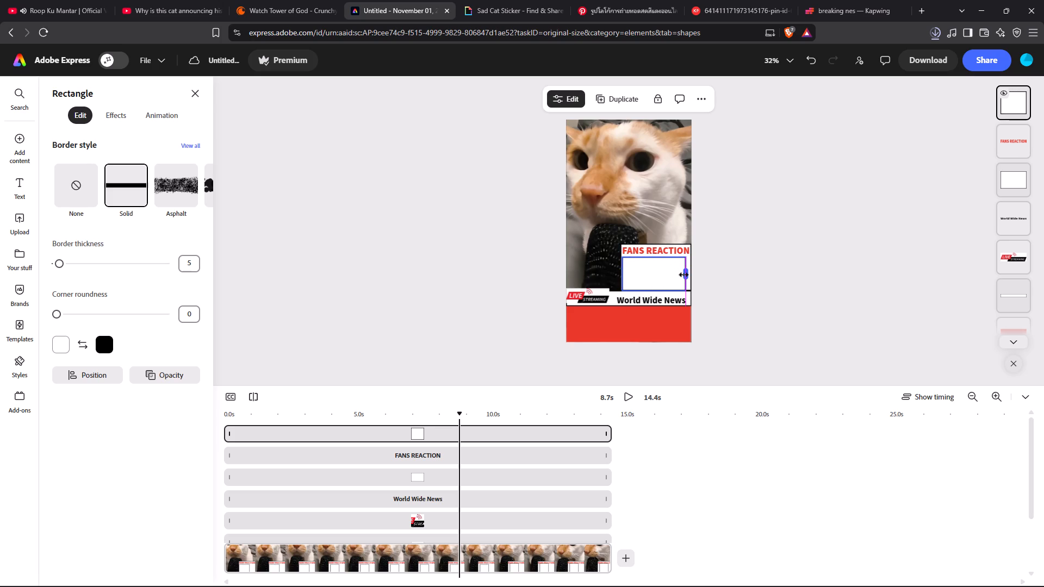
left_click_drag(683, 274, 687, 274)
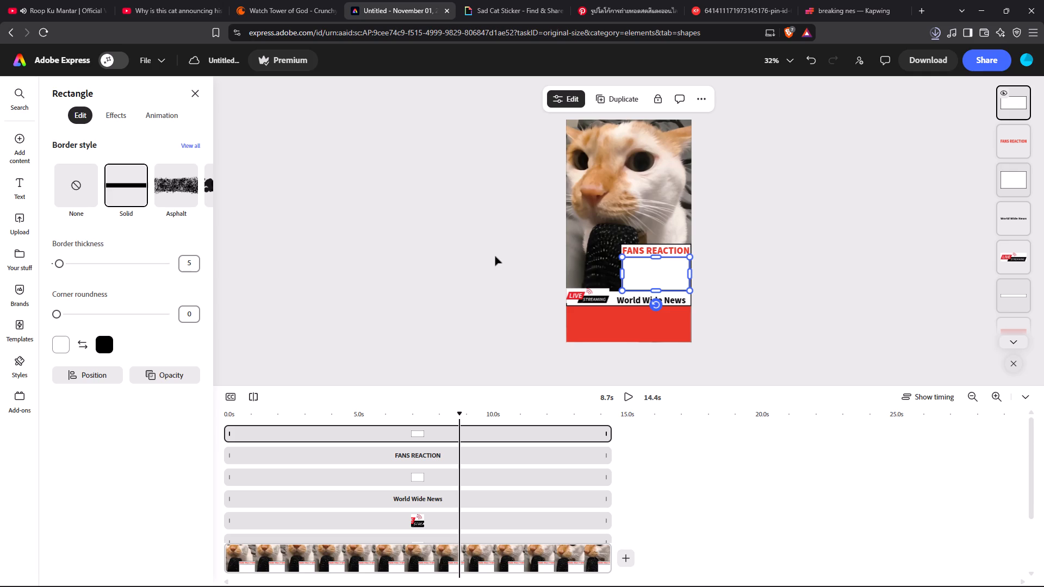
Give the new rectangle a red #EA3829 fill and a white border.
left_click(117, 342)
left_click(111, 341)
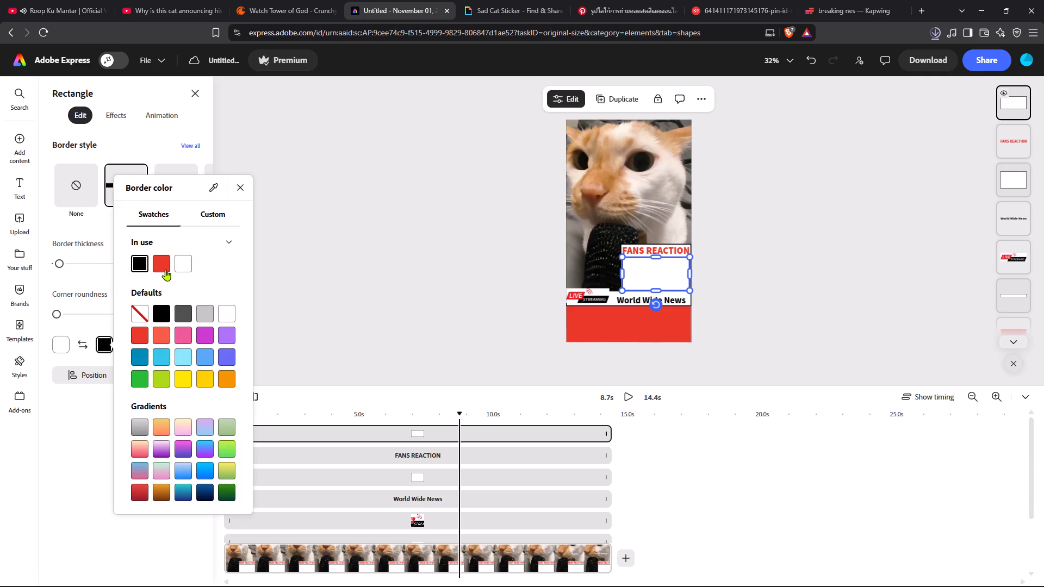
left_click(166, 266)
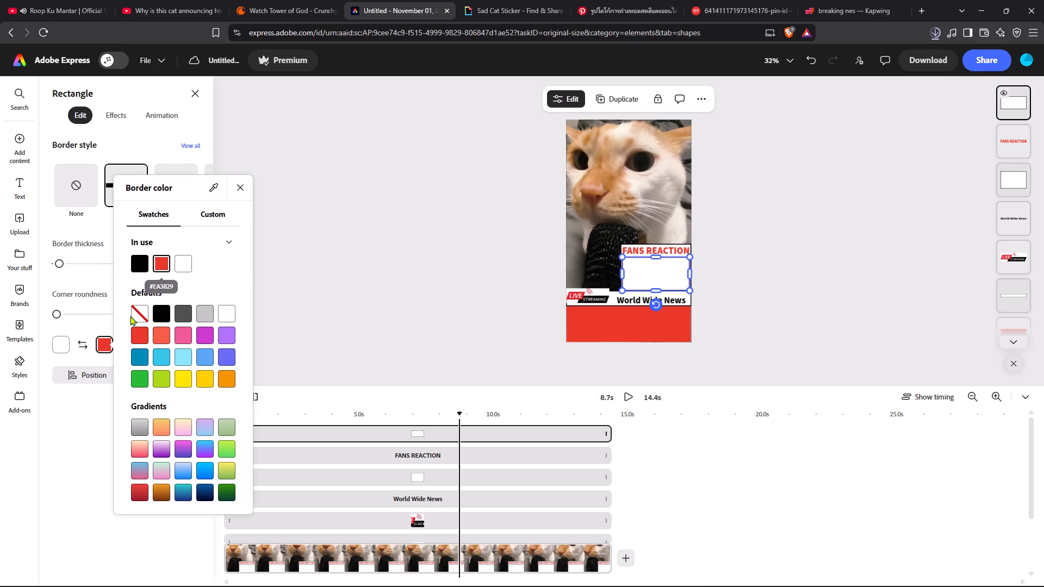
left_click(84, 344)
left_click(84, 344)
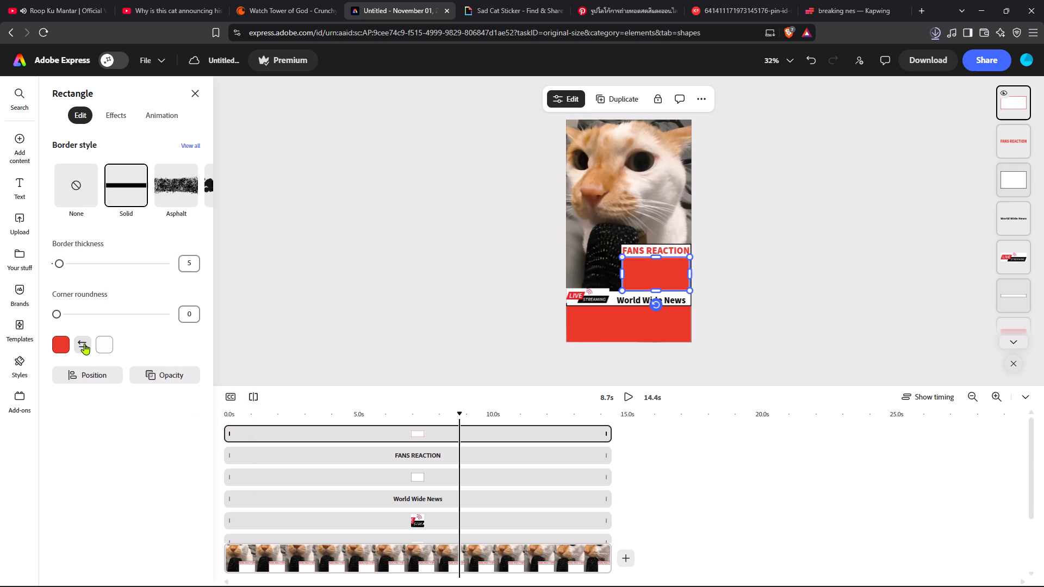
left_click(368, 281)
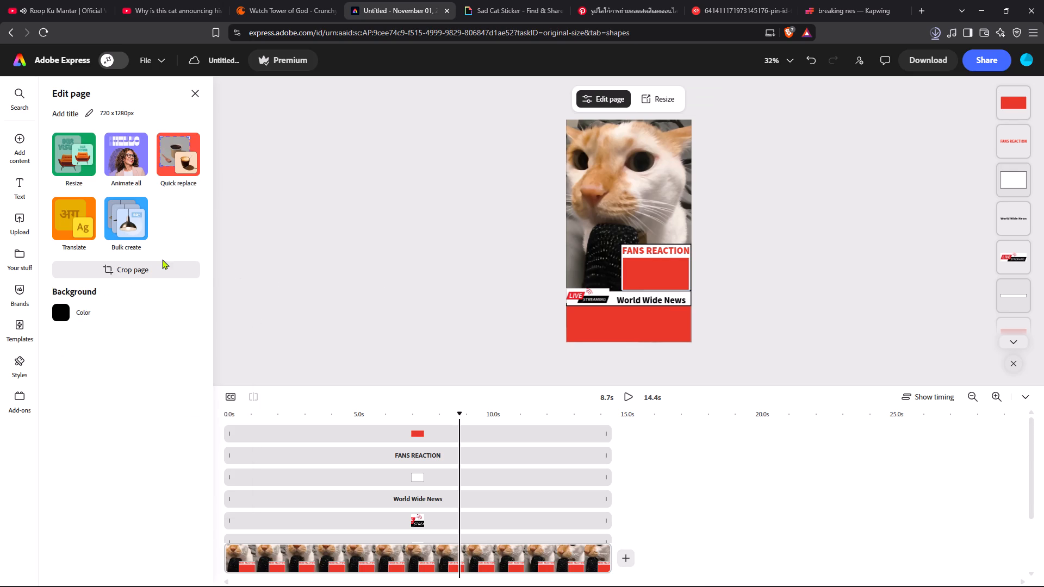
Search Google Images for "cracked road" in a new browser tab.
left_click(920, 10)
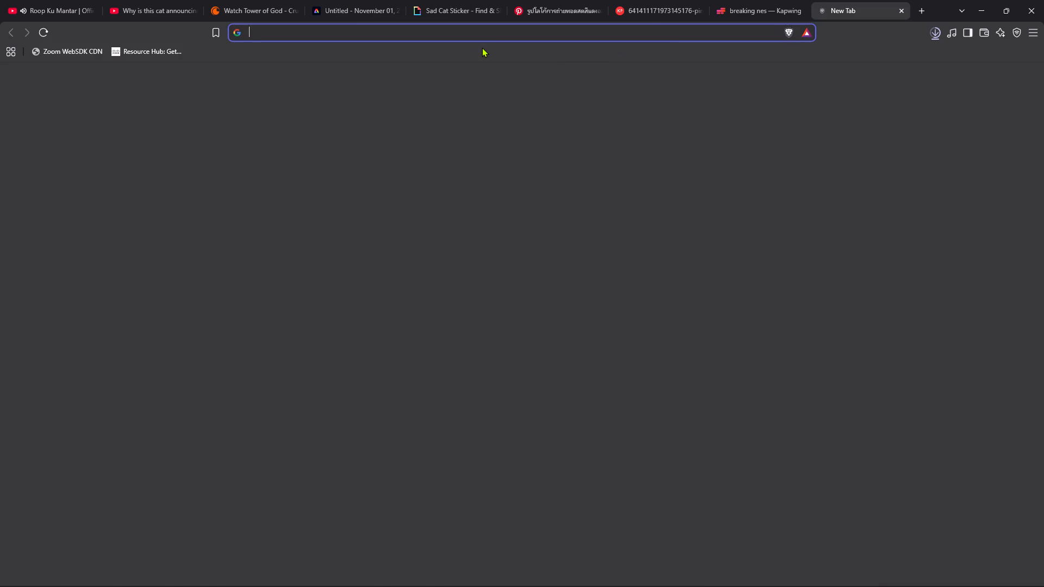
type("cracked")
key("space")
type("road")
key("Return")
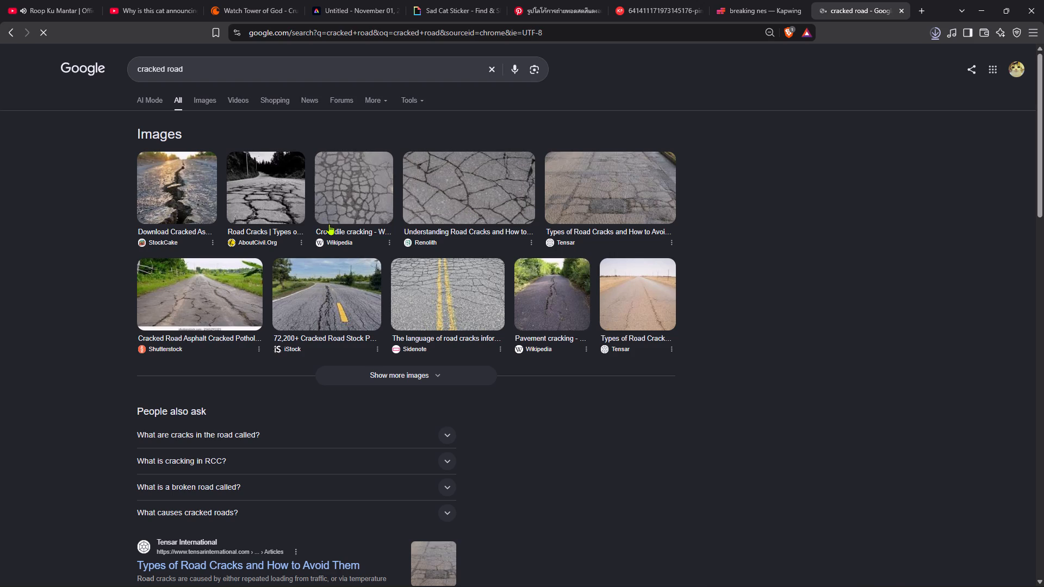
scroll(425, 264, "down", 1)
scroll(424, 261, "up", 1)
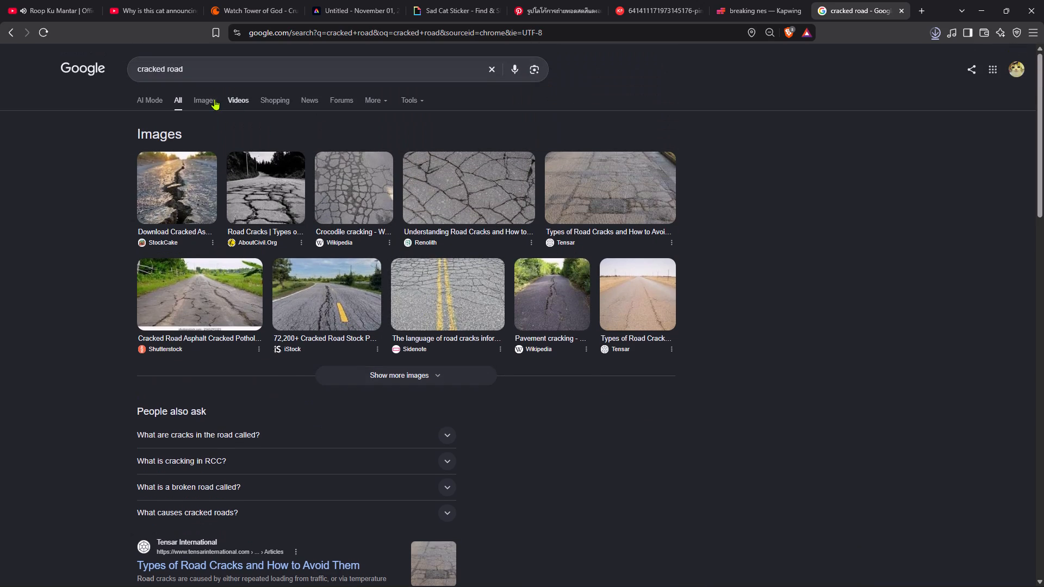
left_click(214, 99)
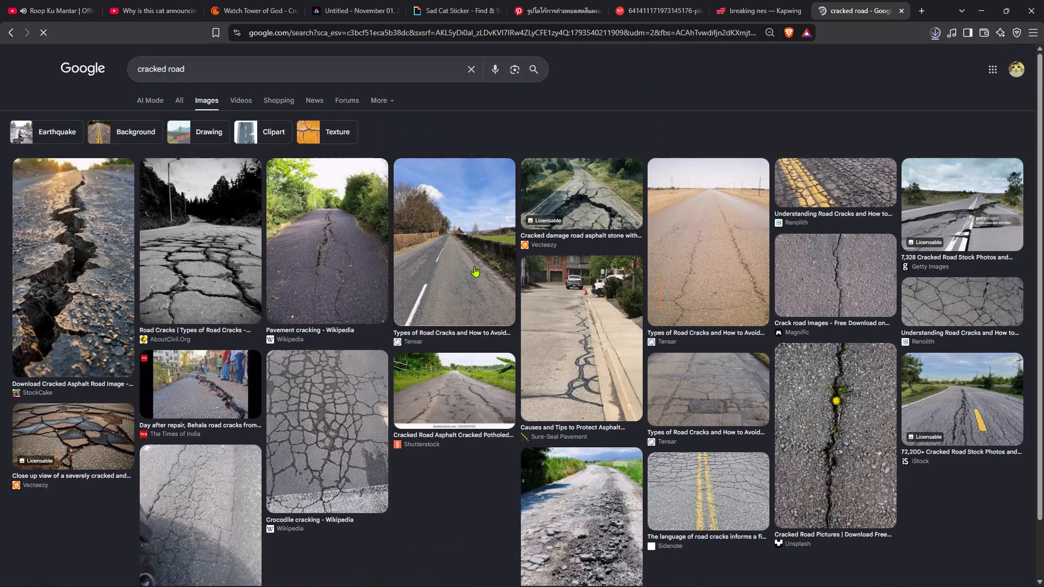
Browse the cracked road image results for a suitable picture of a broken road.
scroll(475, 266, "down", 1)
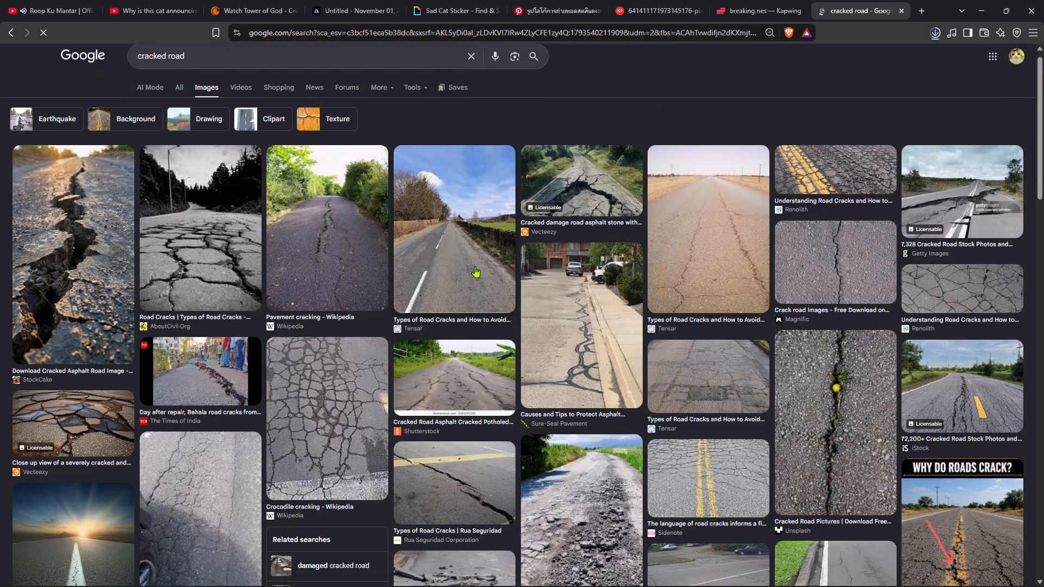
scroll(475, 266, "down", 3)
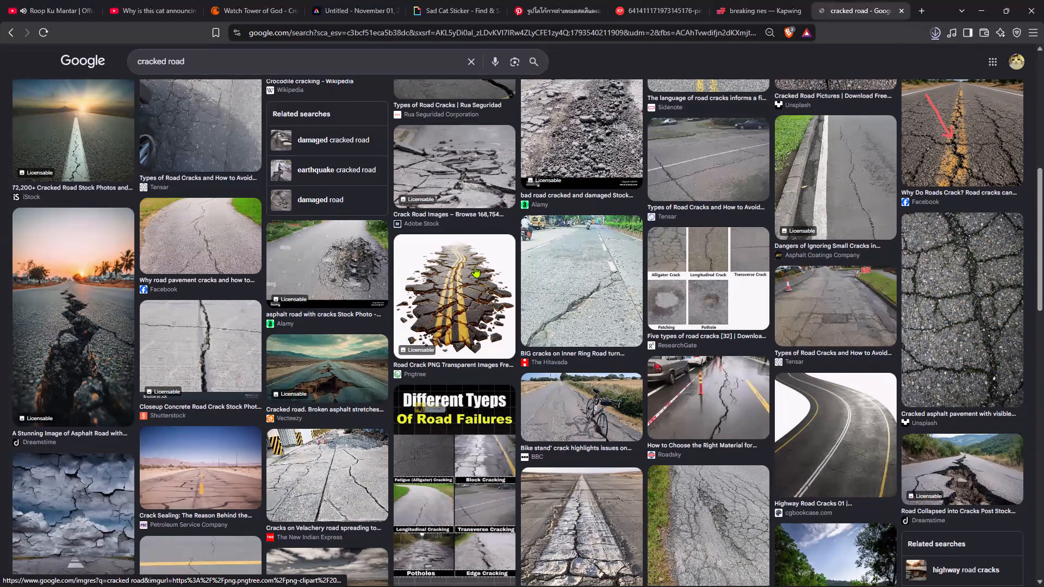
scroll(475, 266, "down", 2)
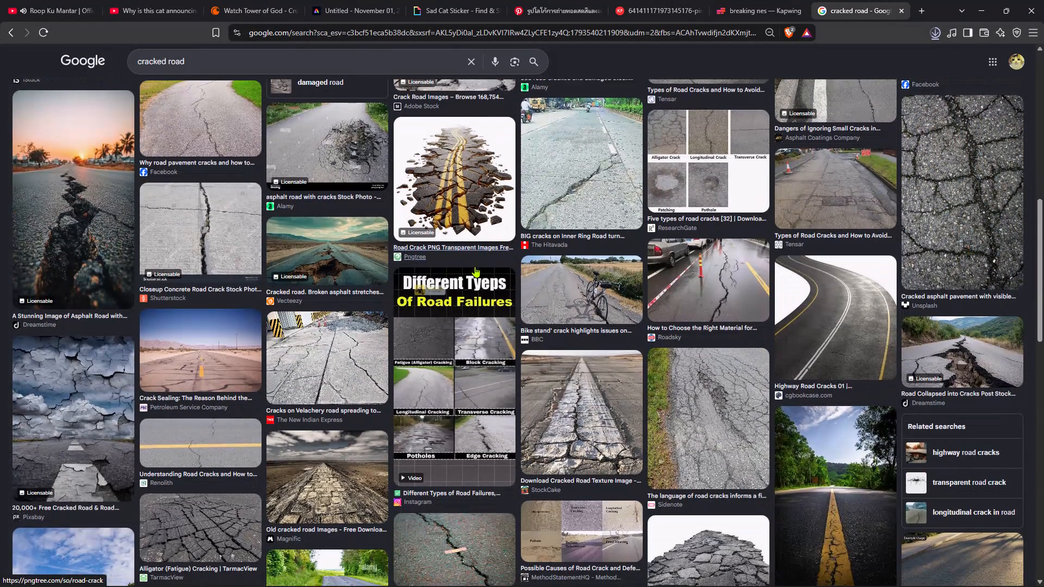
scroll(205, 307, "down", 1)
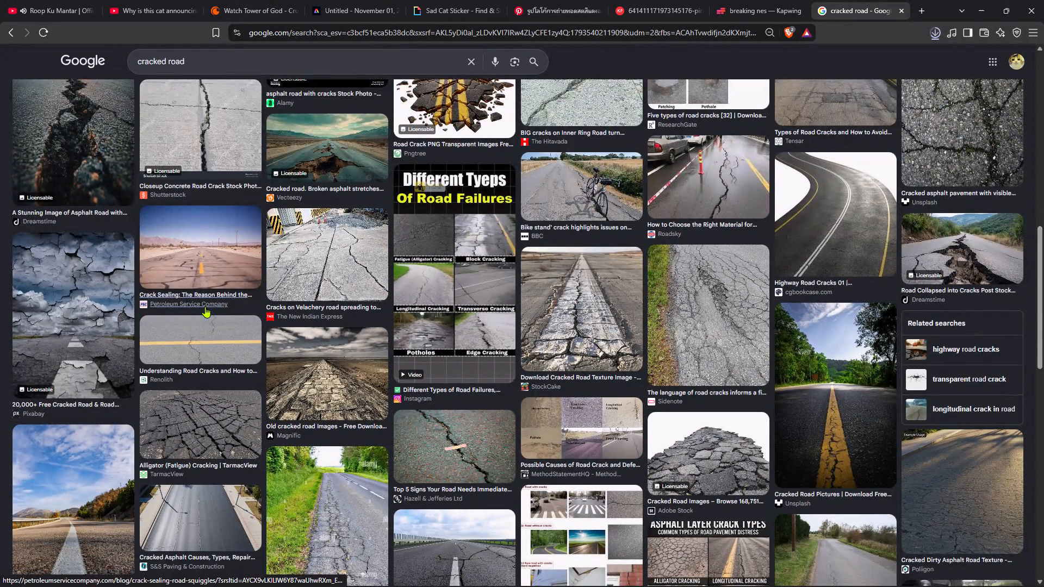
scroll(205, 307, "down", 1)
scroll(723, 305, "down", 1)
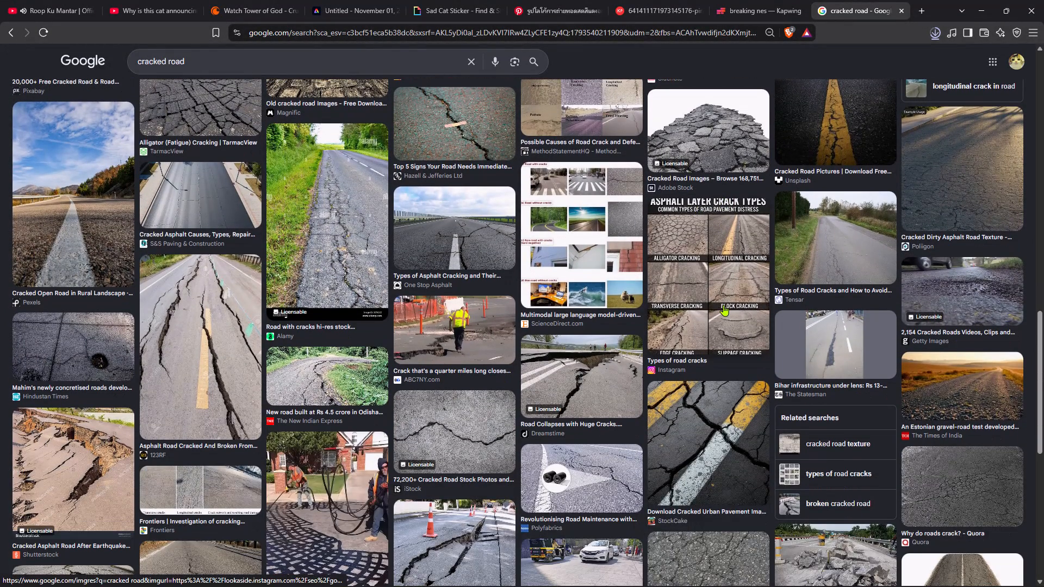
scroll(723, 305, "down", 4)
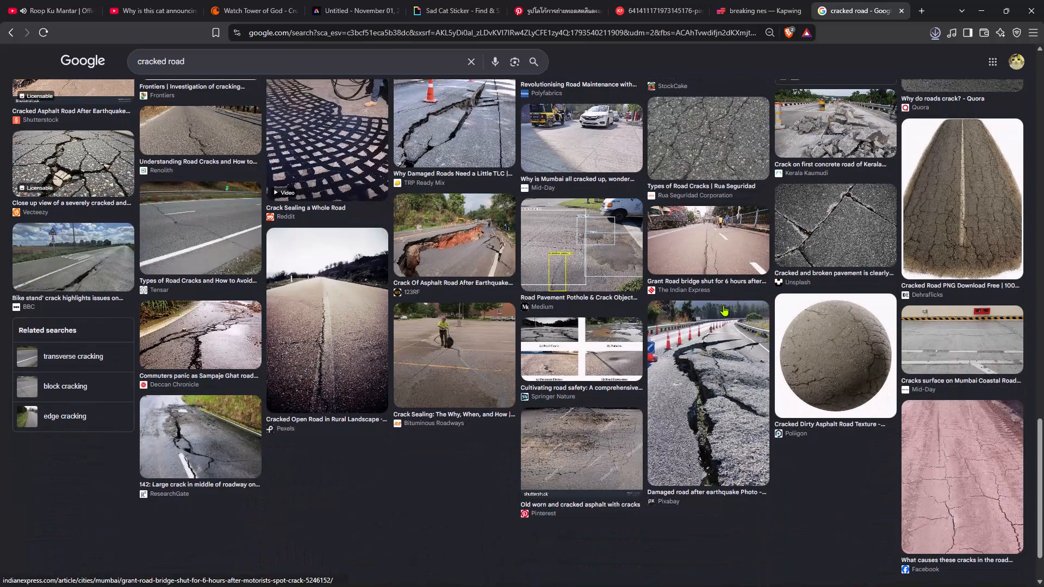
scroll(324, 308, "up", 2)
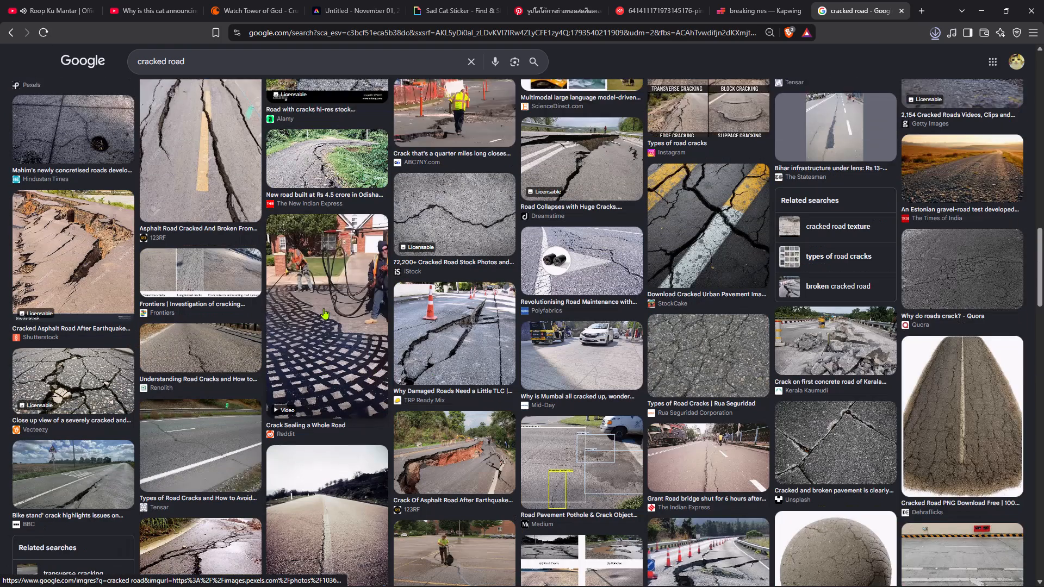
scroll(324, 308, "up", 9)
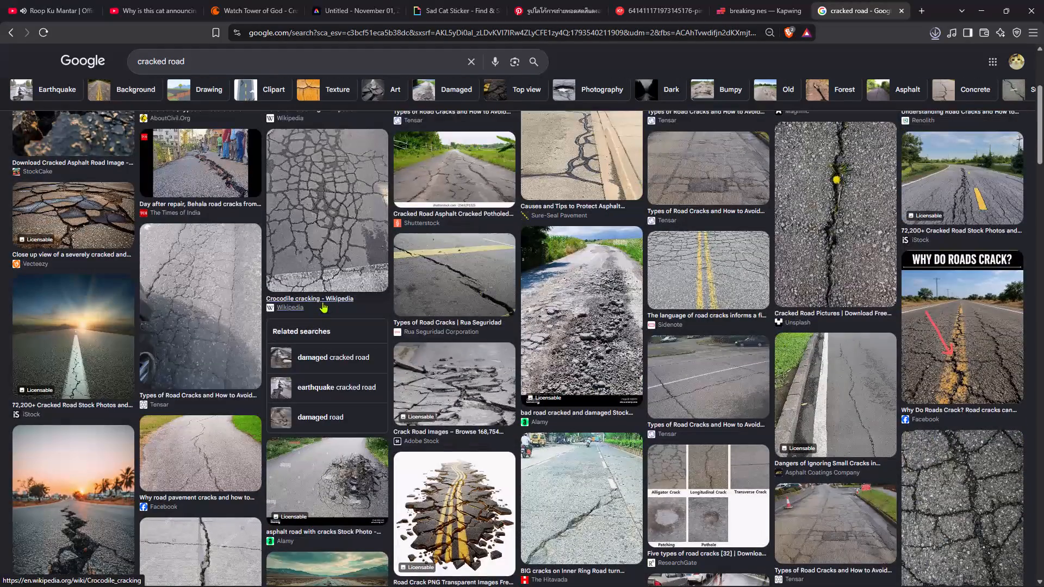
scroll(322, 300, "up", 4)
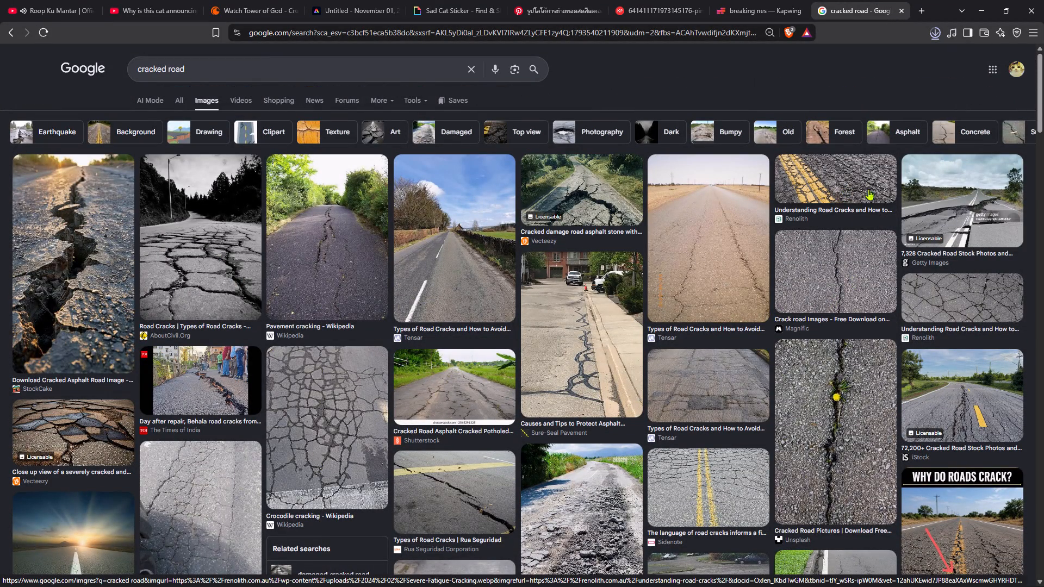
Save the StockCake image of the deep asphalt crack to the kitties stickers folder as "crack road".
left_click(45, 265)
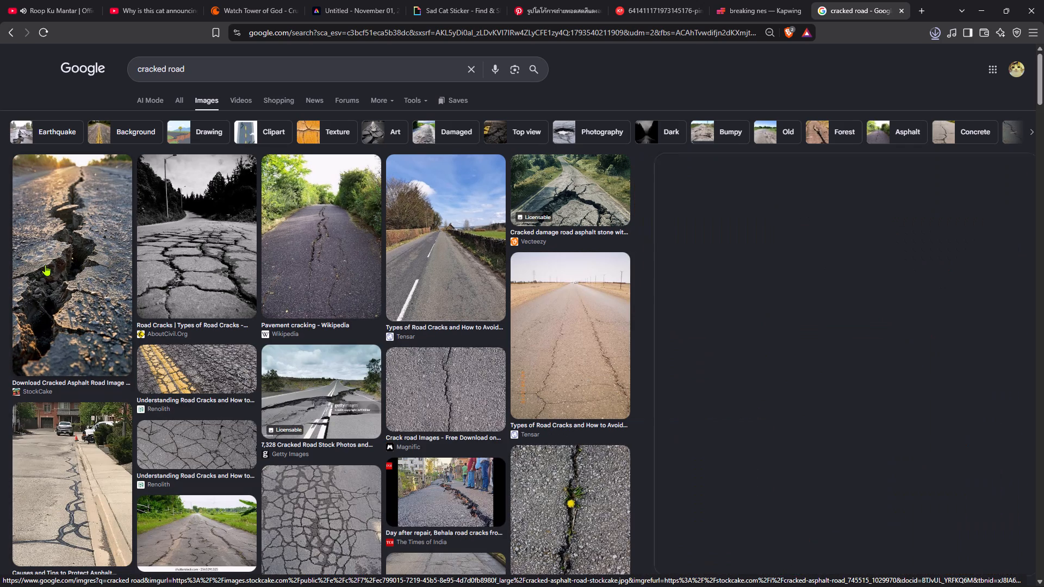
right_click(773, 281)
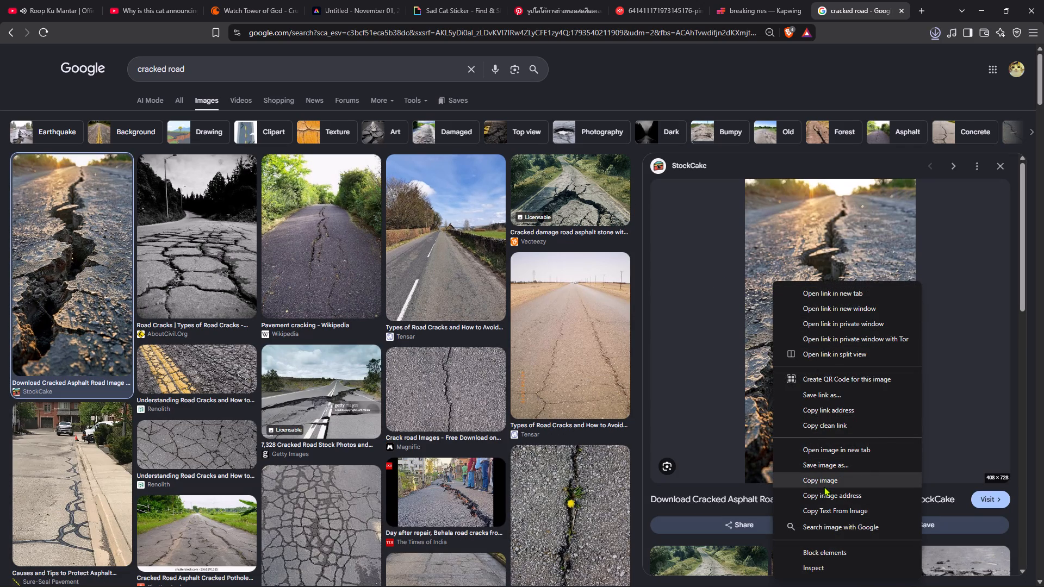
left_click(824, 468)
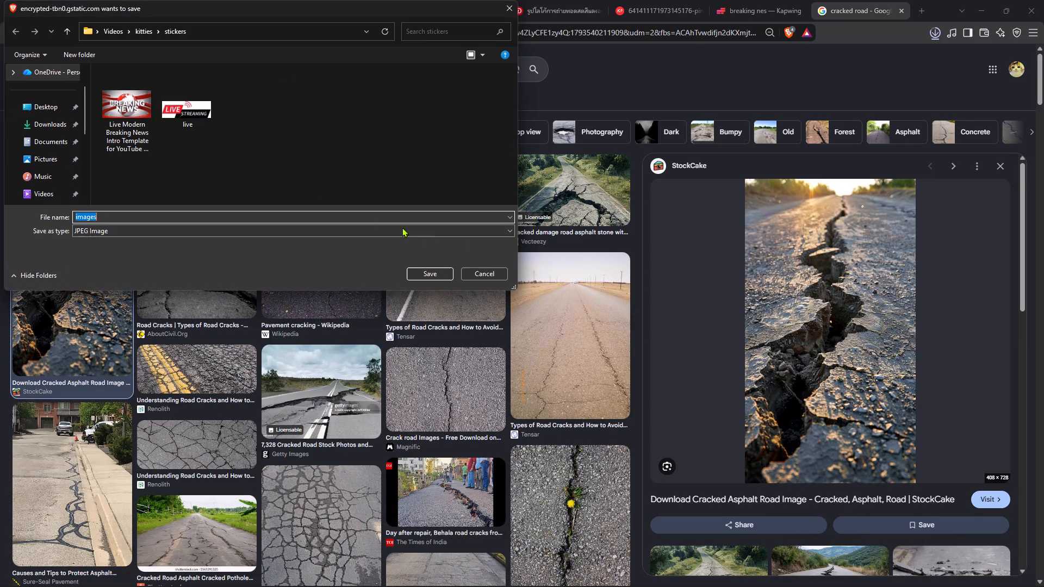
left_click(316, 217)
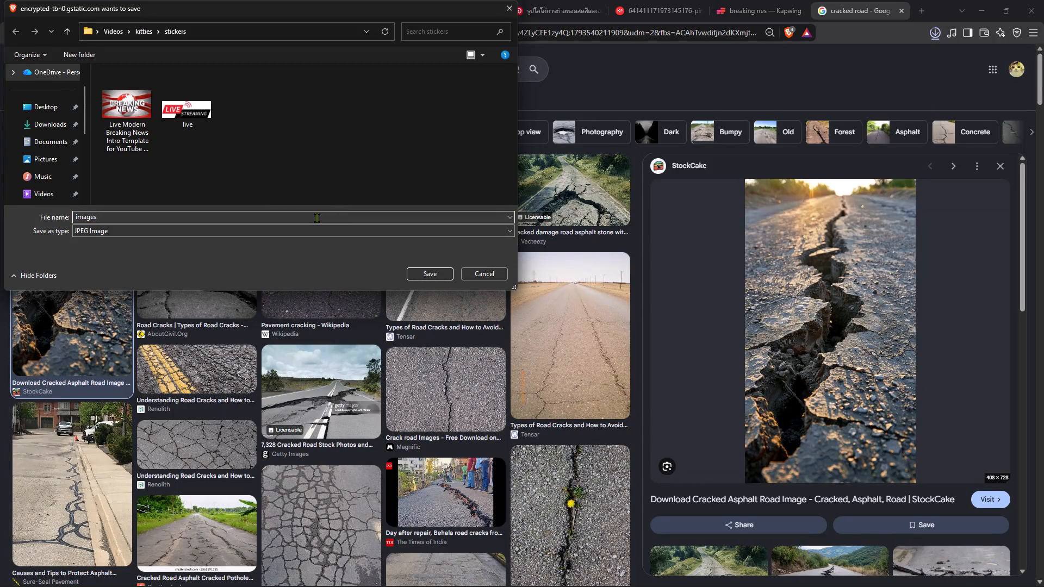
key("BackSpace")
key("BackSpace")
key("BackSpace")
key("BackSpace")
key("BackSpace")
key("BackSpace")
key("BackSpace")
key("BackSpace")
key("BackSpace")
key("BackSpace")
key("BackSpace")
key("BackSpace")
type("crack")
key("space")
type("road")
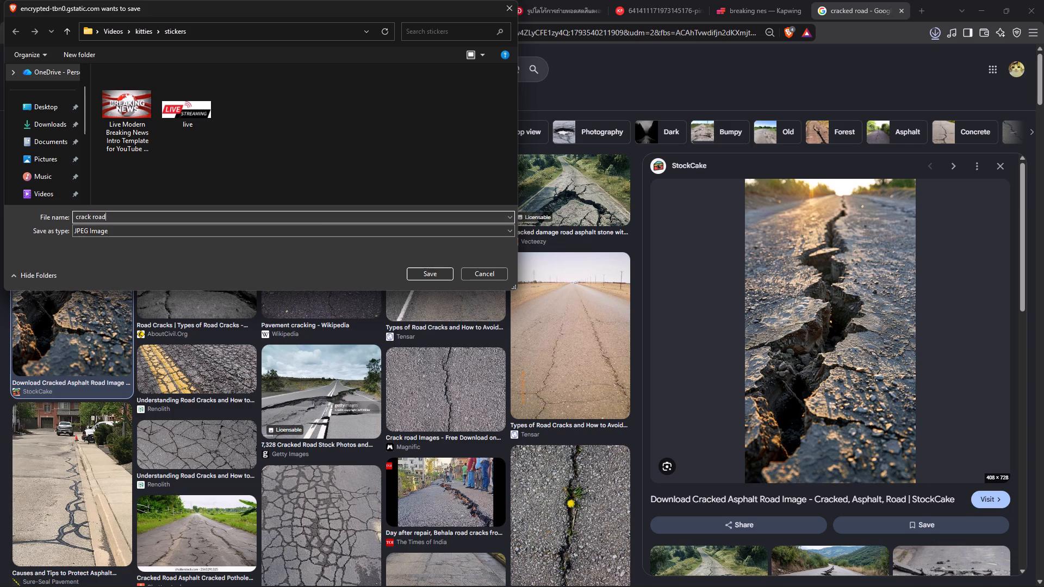
key("Return")
Switch to the YouTube music tab and play the next song in the mix playlist.
left_click(55, 11)
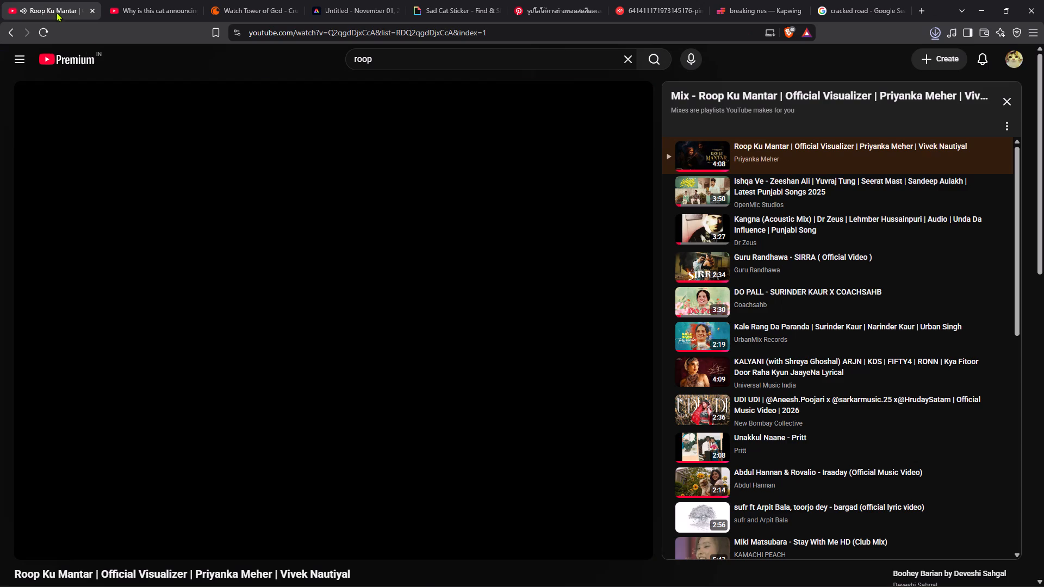
left_click(710, 152)
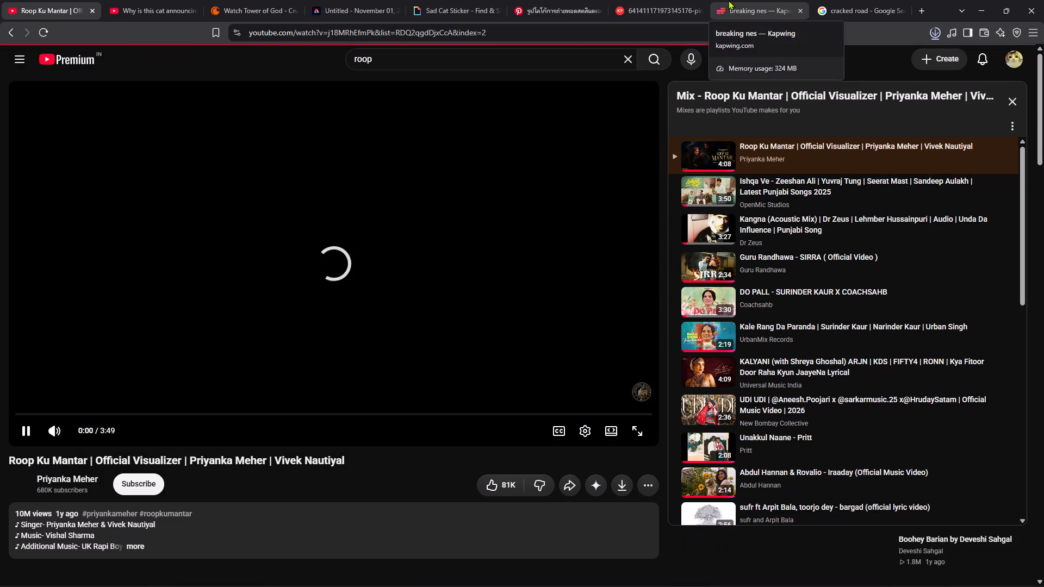
Open the crack road image from the stickers folder in Photos, crop it to about 408 x 293, and overwrite the original file.
left_click(363, 5)
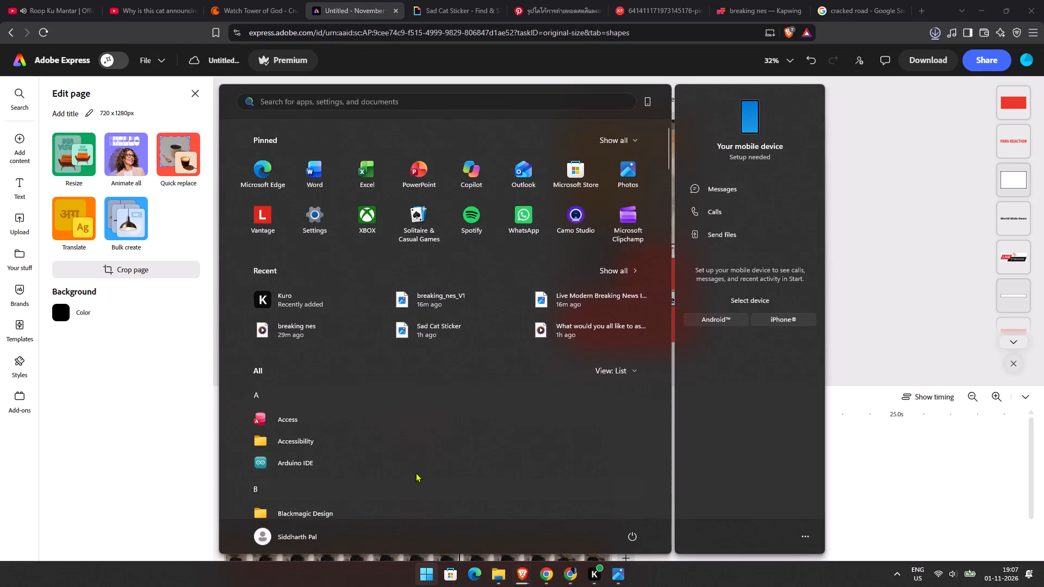
left_click(497, 576)
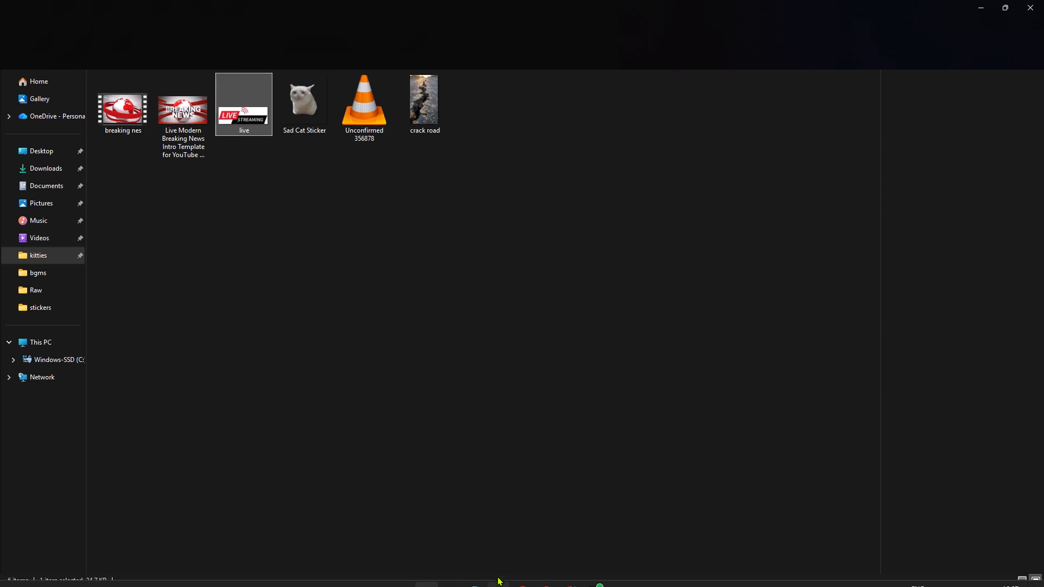
double_click(415, 126)
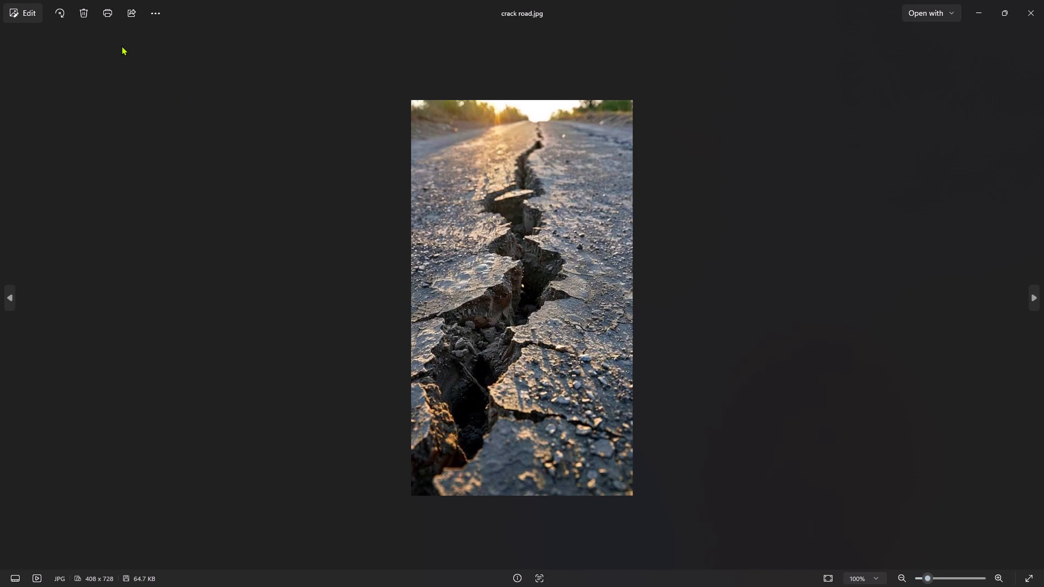
left_click(31, 18)
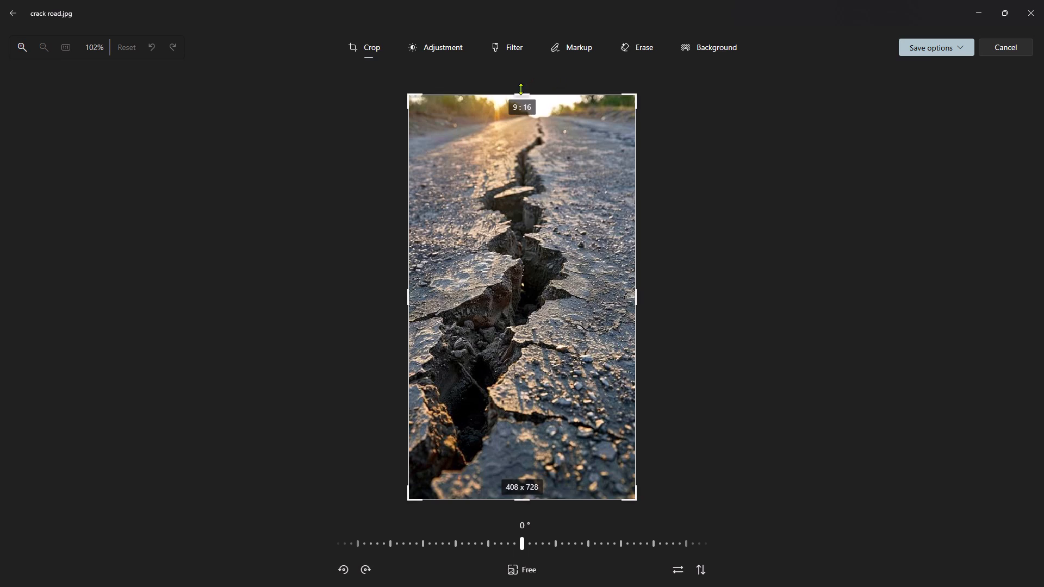
left_click_drag(520, 92, 517, 206)
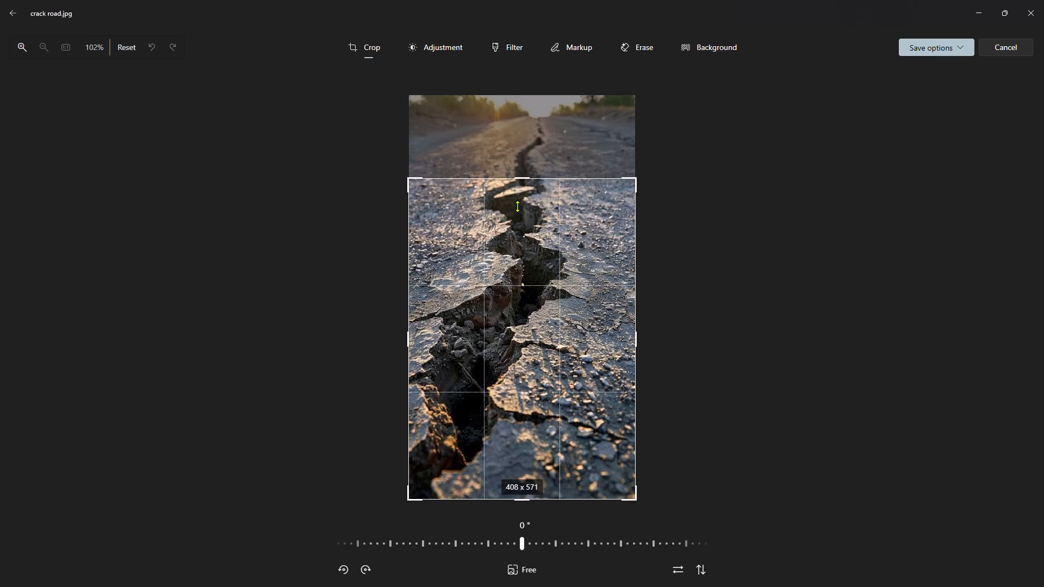
left_click_drag(517, 206, 518, 216)
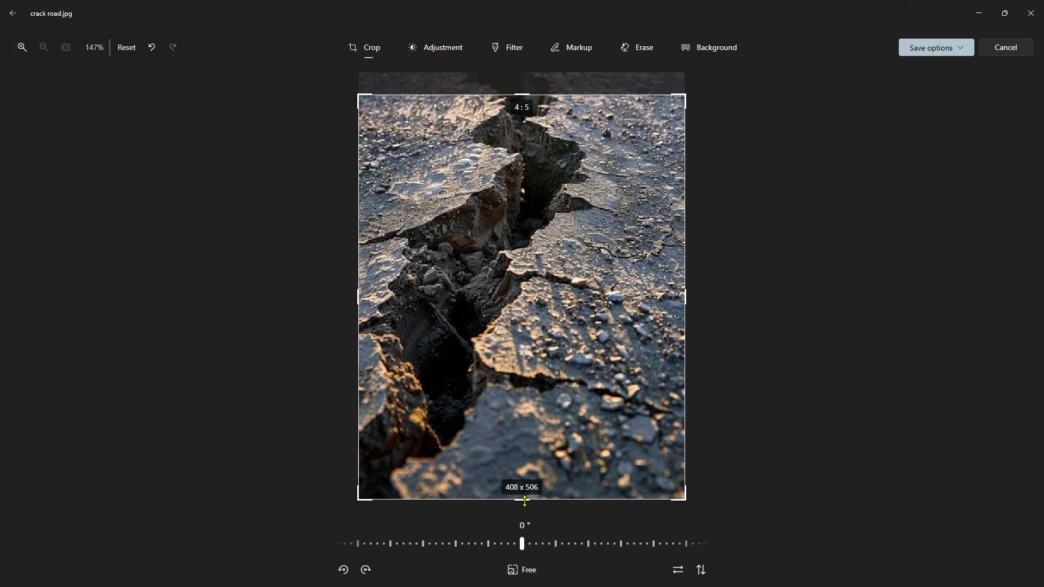
left_click_drag(524, 501, 526, 330)
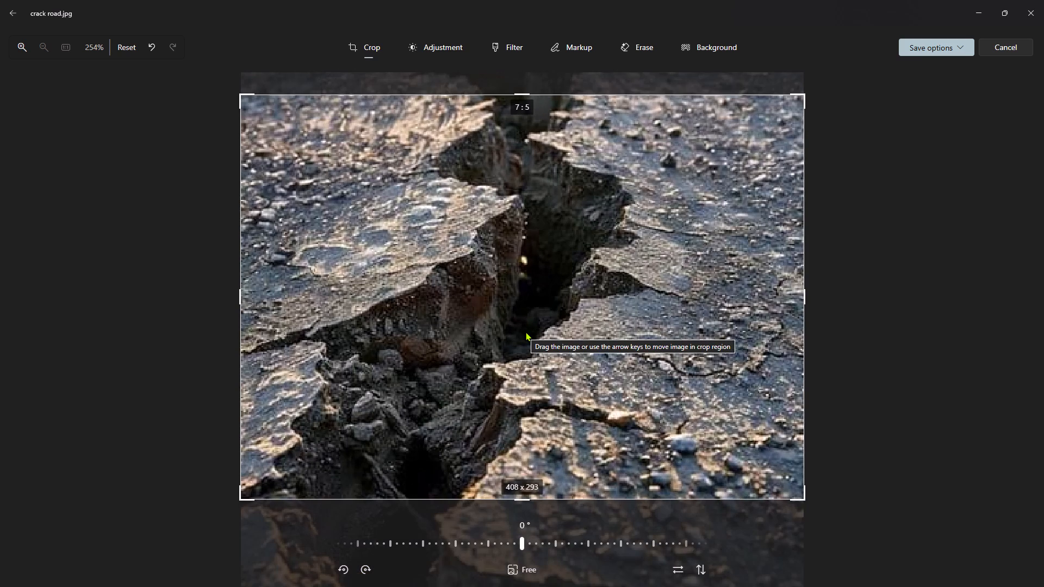
left_click(940, 49)
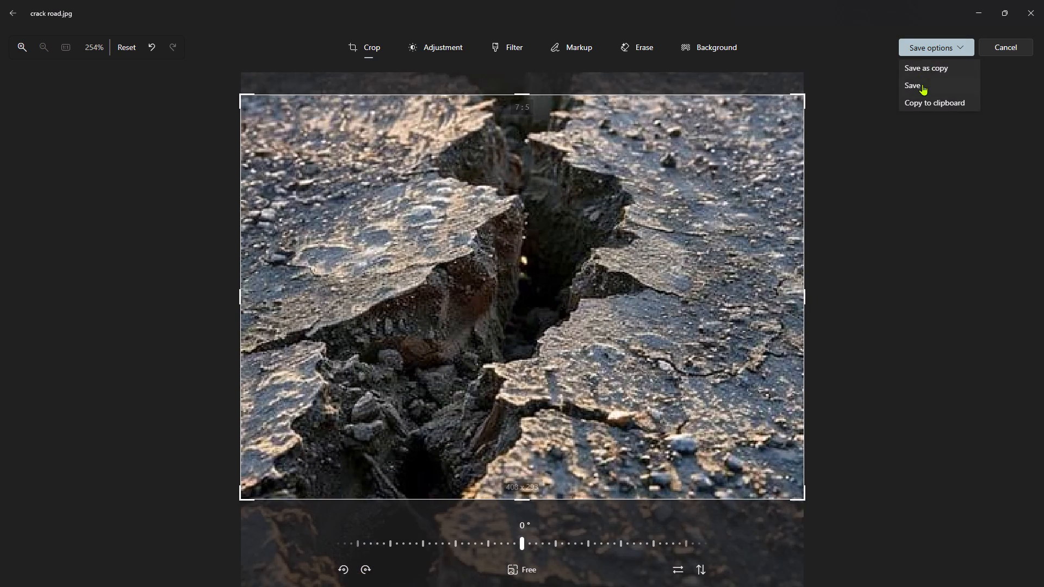
left_click(922, 84)
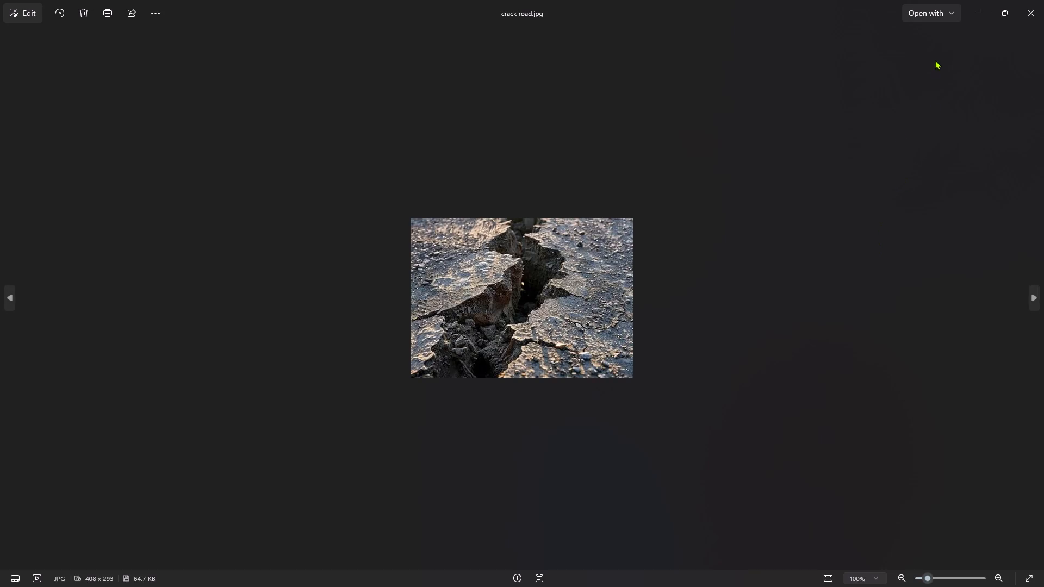
left_click(980, 12)
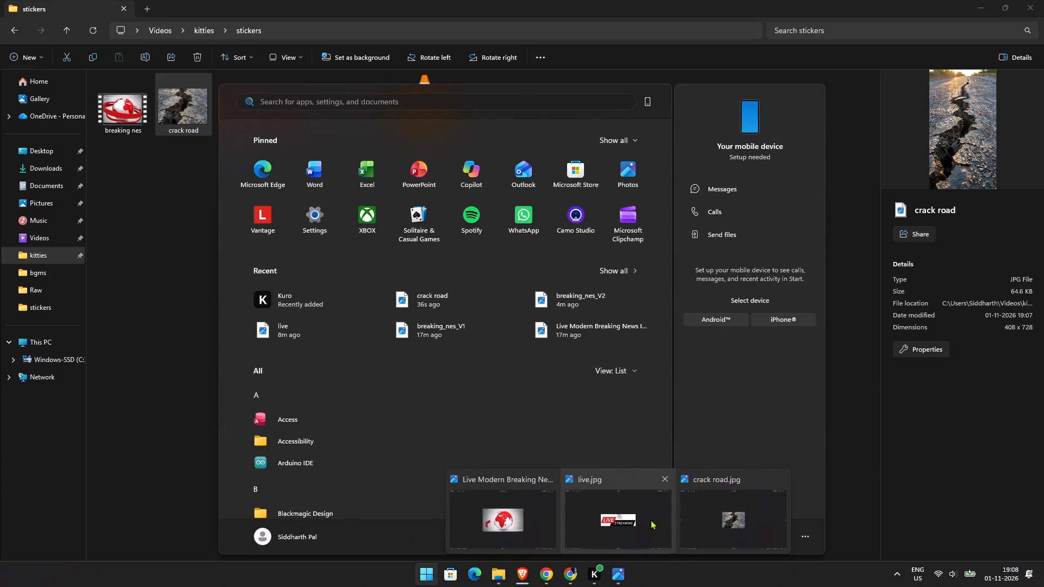
Close the three open Photos windows, including live.jpg and crack road.jpg.
left_click(545, 475)
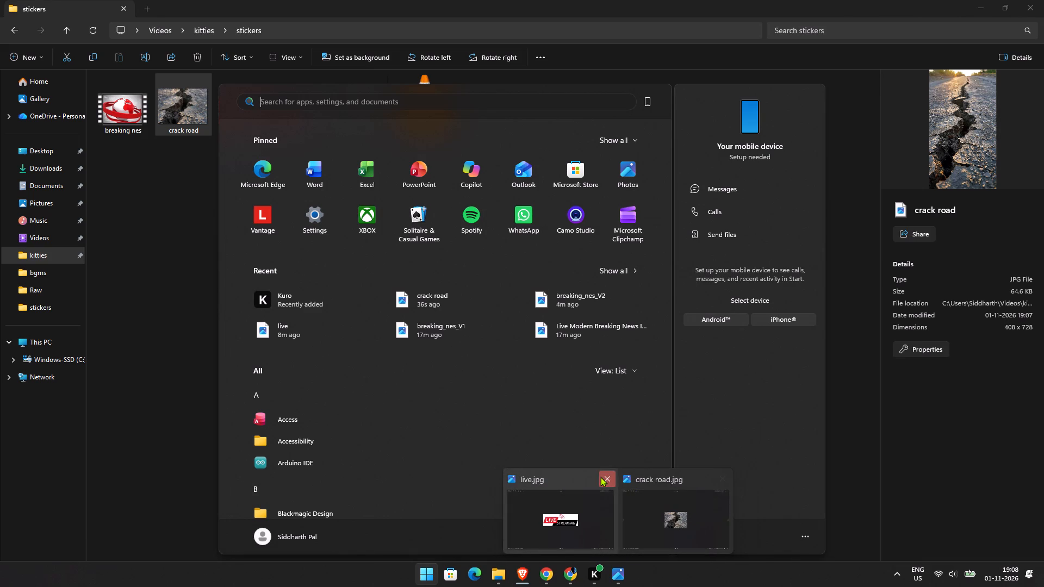
left_click(600, 477)
left_click(659, 479)
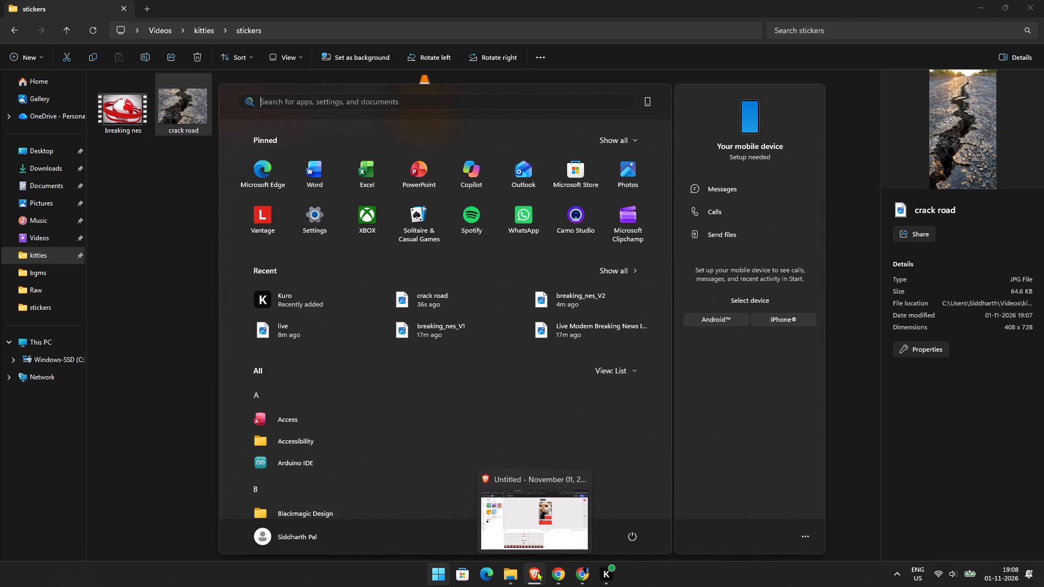
Switch back to the Adobe Express project and start an upload from the device.
left_click(545, 531)
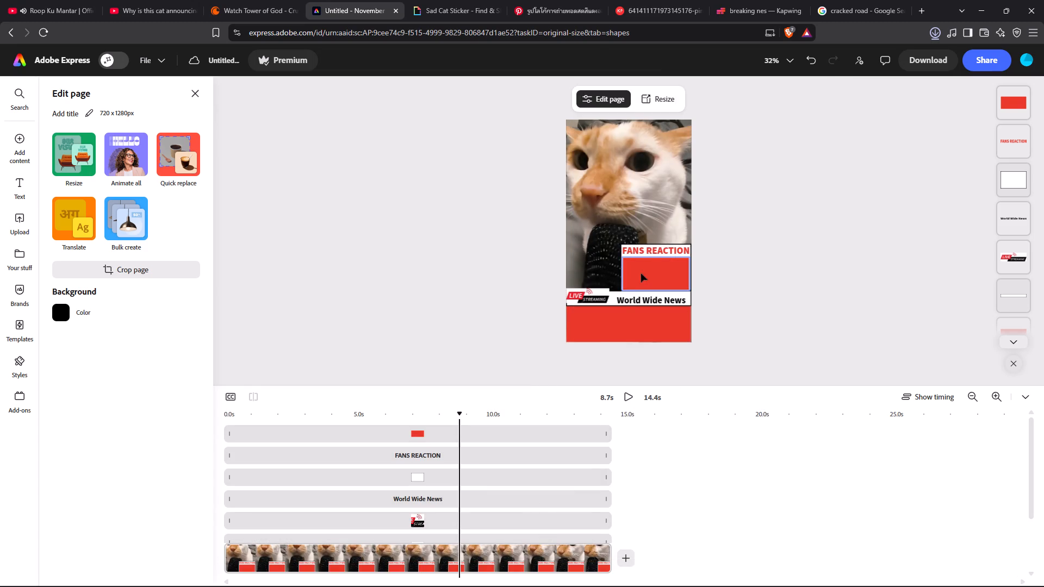
left_click(23, 221)
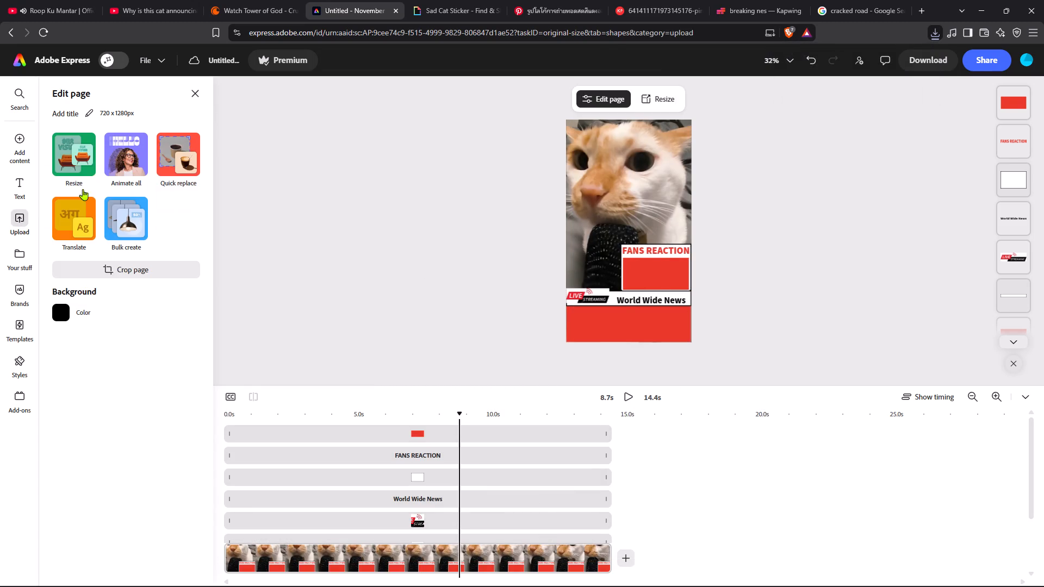
left_click(108, 122)
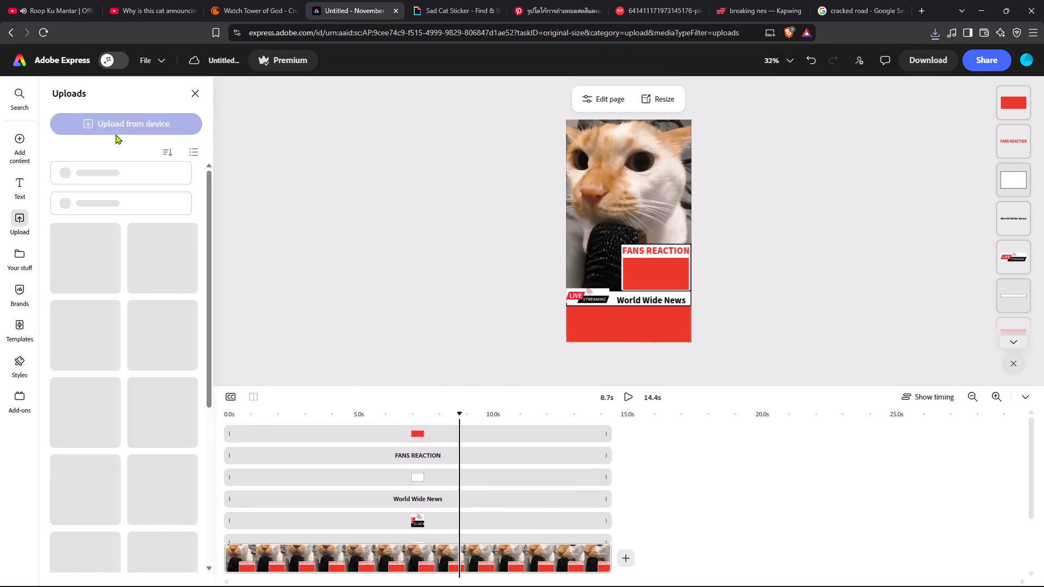
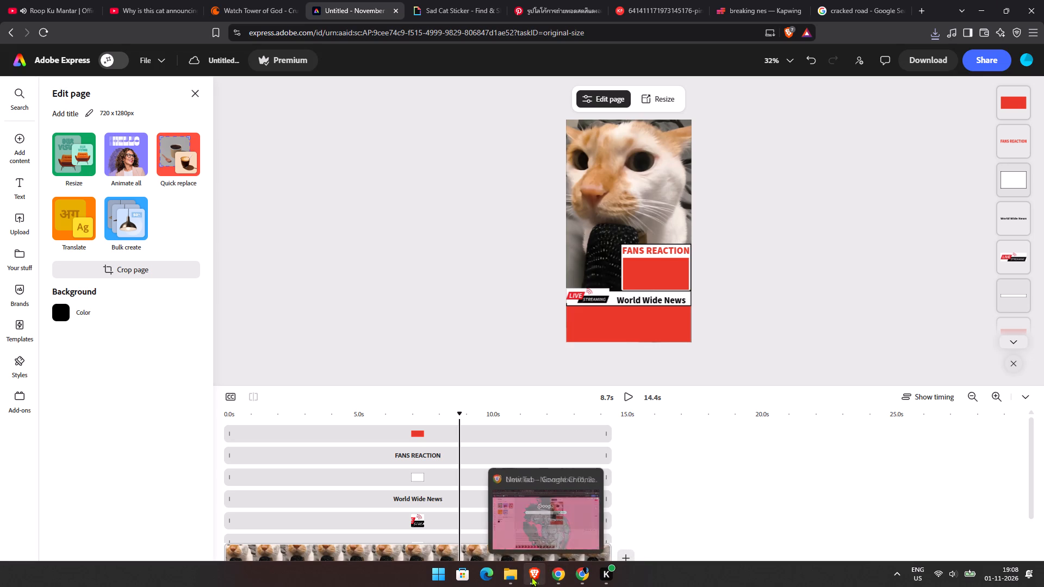
Upload the crack road image from the stickers folder into the Adobe Express project.
left_click(533, 519)
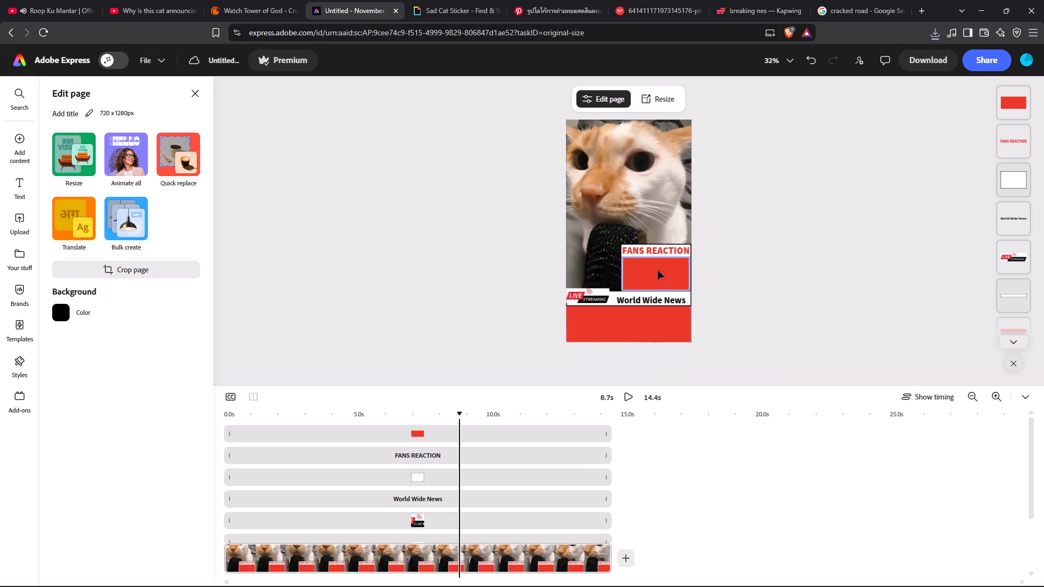
left_click(25, 225)
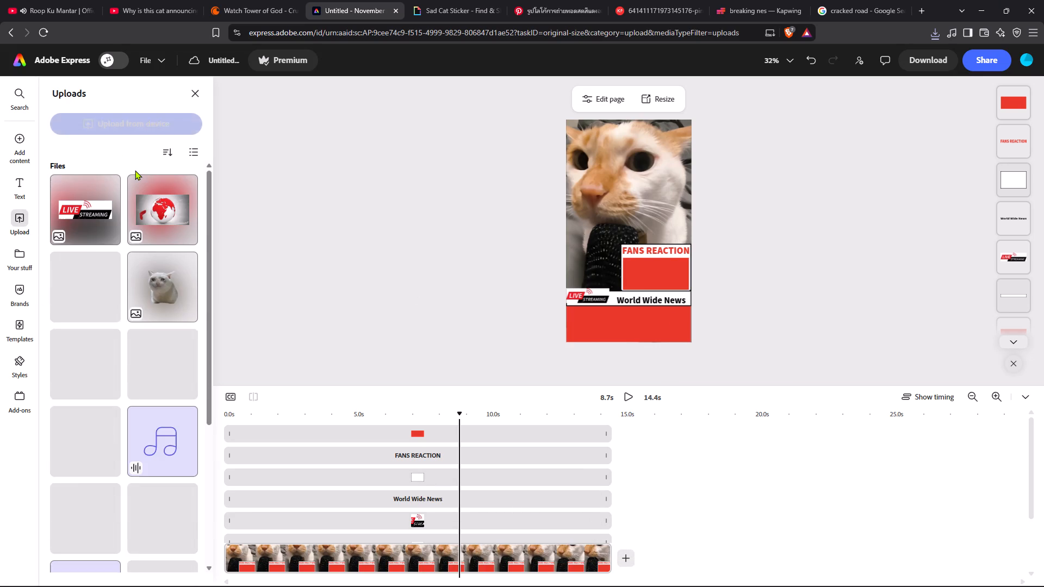
left_click(115, 124)
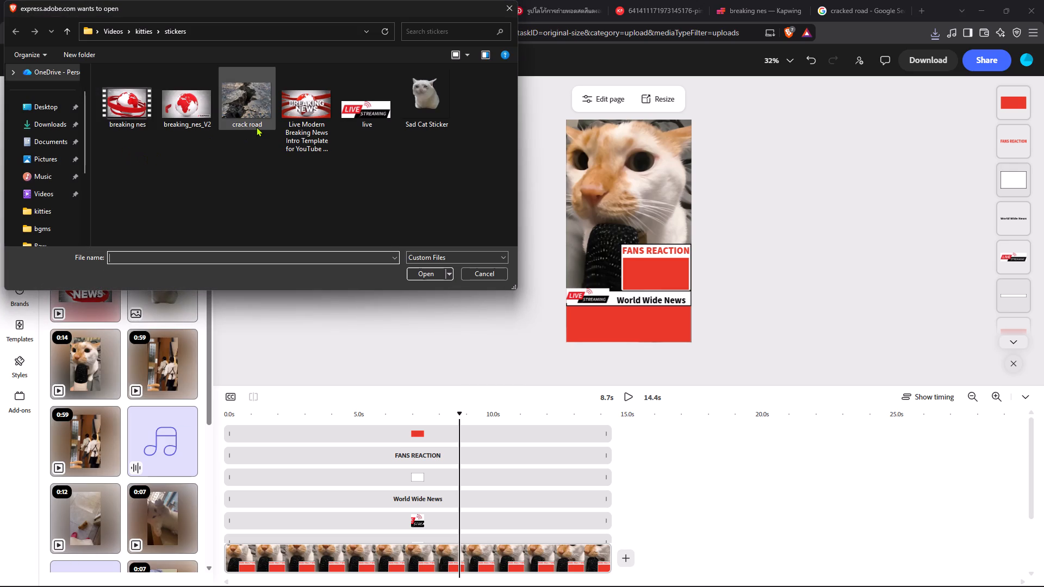
left_click(245, 111)
left_click(421, 270)
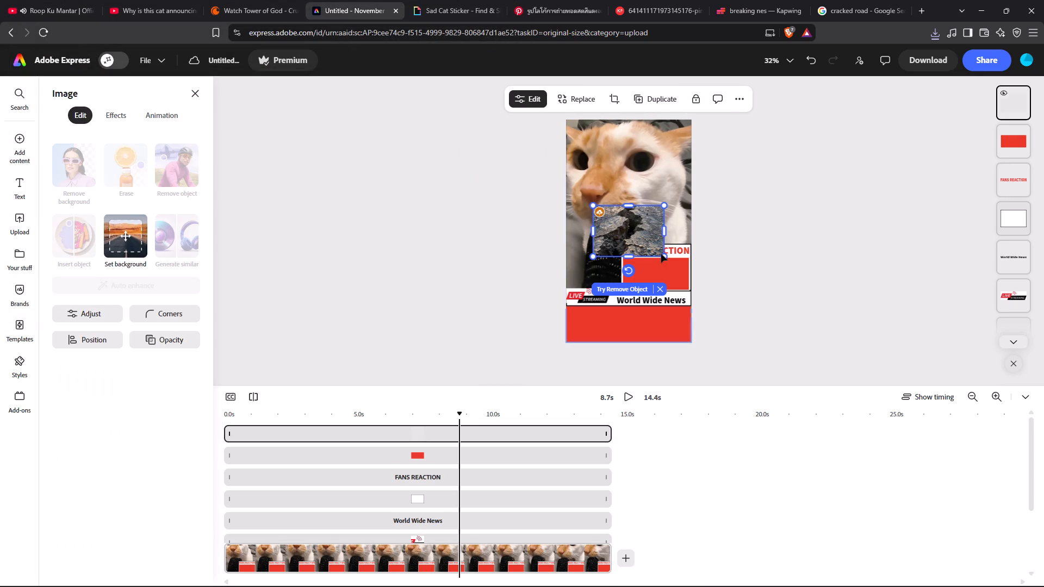
Shrink the cracked-road image and move it over the red rectangle beneath the FANS REACTION heading.
left_click_drag(666, 255, 645, 242)
left_click_drag(622, 225, 654, 280)
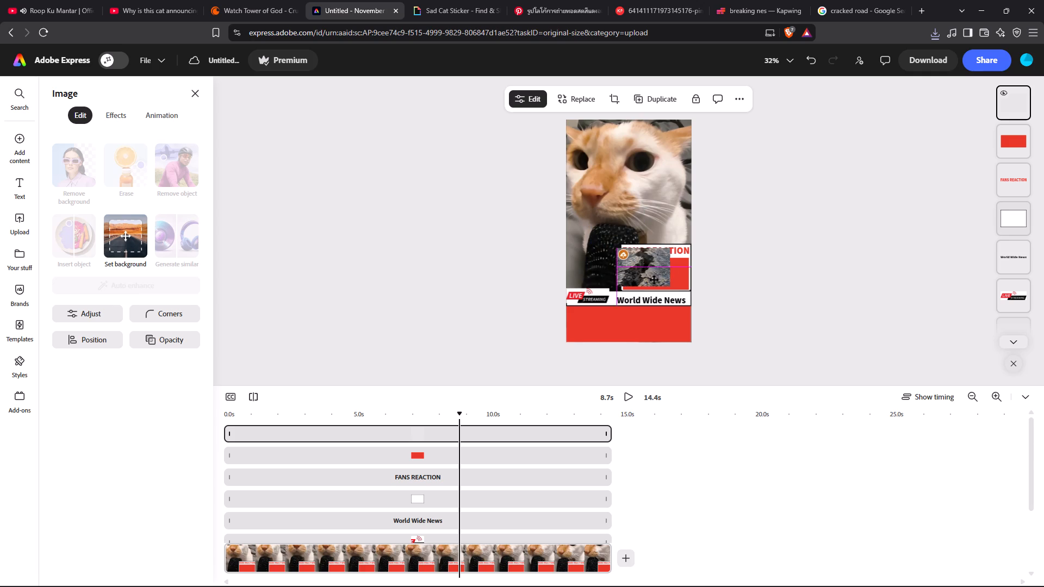
left_click_drag(654, 280, 657, 276)
left_click_drag(655, 258, 655, 266)
left_click(654, 264)
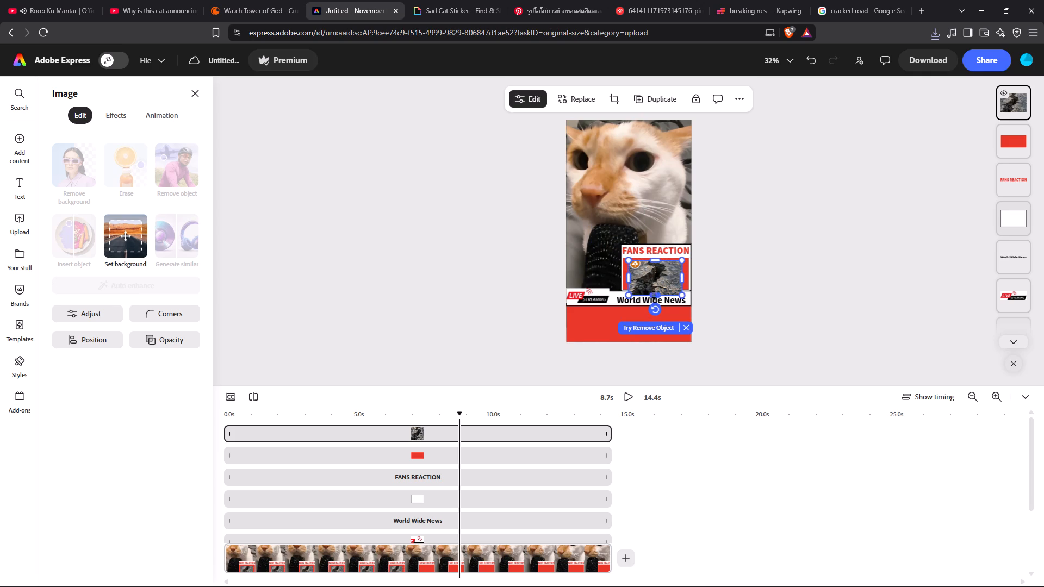
Adjust the cracked-road image's edges and position so it fits inside the red rectangle, leaving a thin red border.
left_click_drag(654, 295, 653, 289)
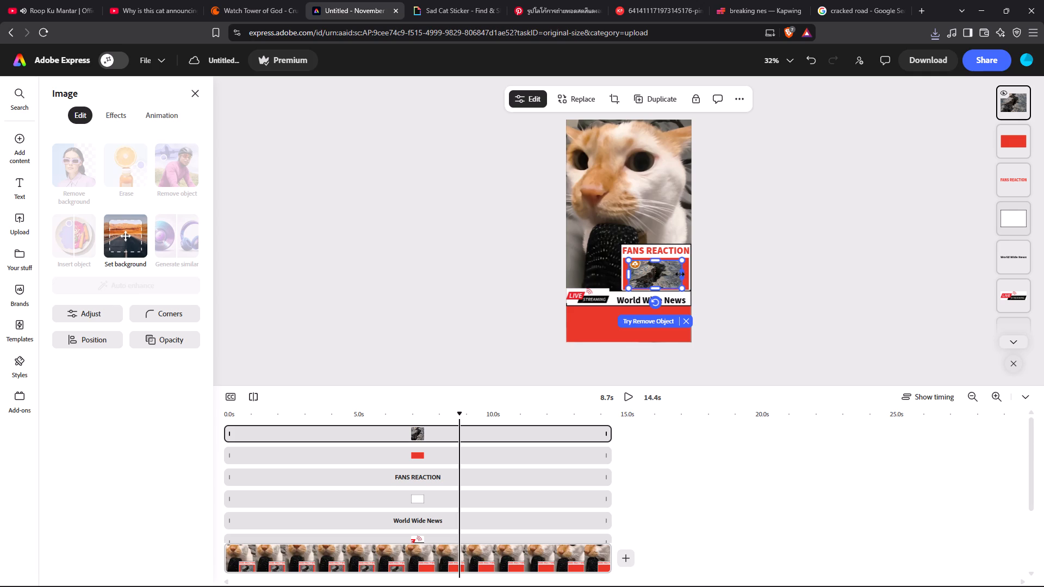
left_click_drag(682, 274, 687, 274)
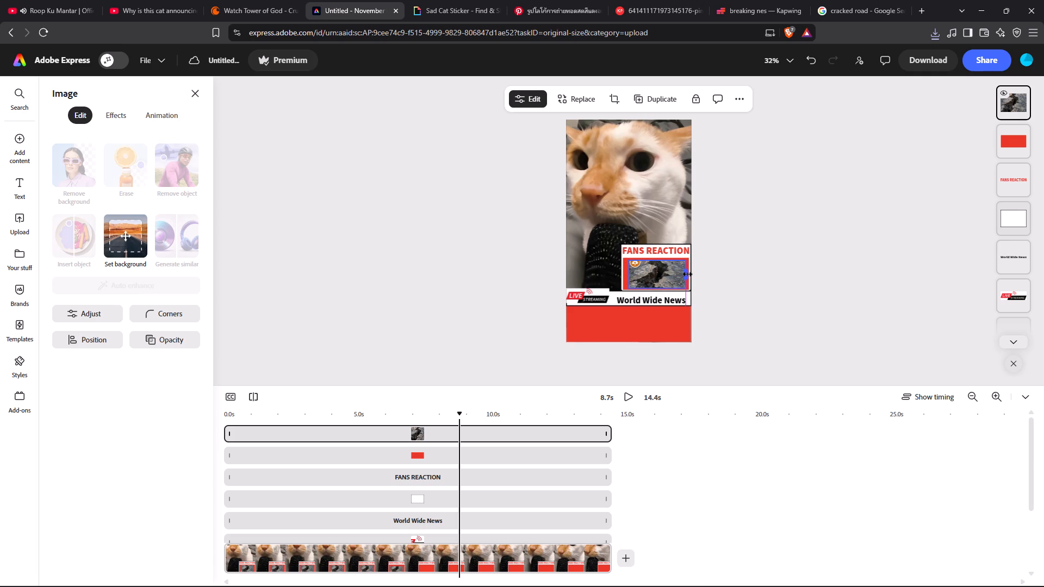
left_click_drag(687, 274, 688, 273)
left_click(630, 272)
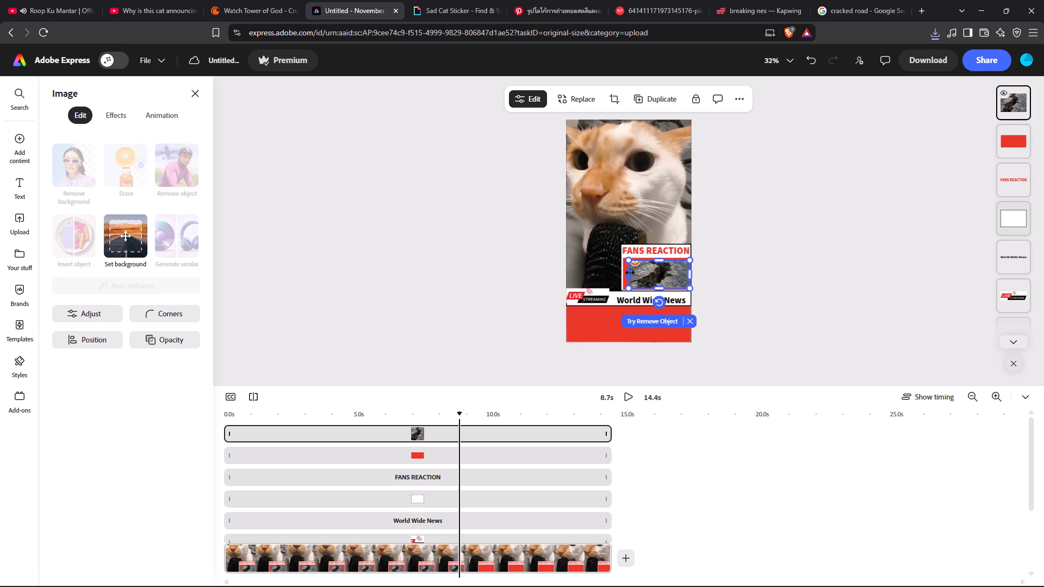
left_click(571, 263)
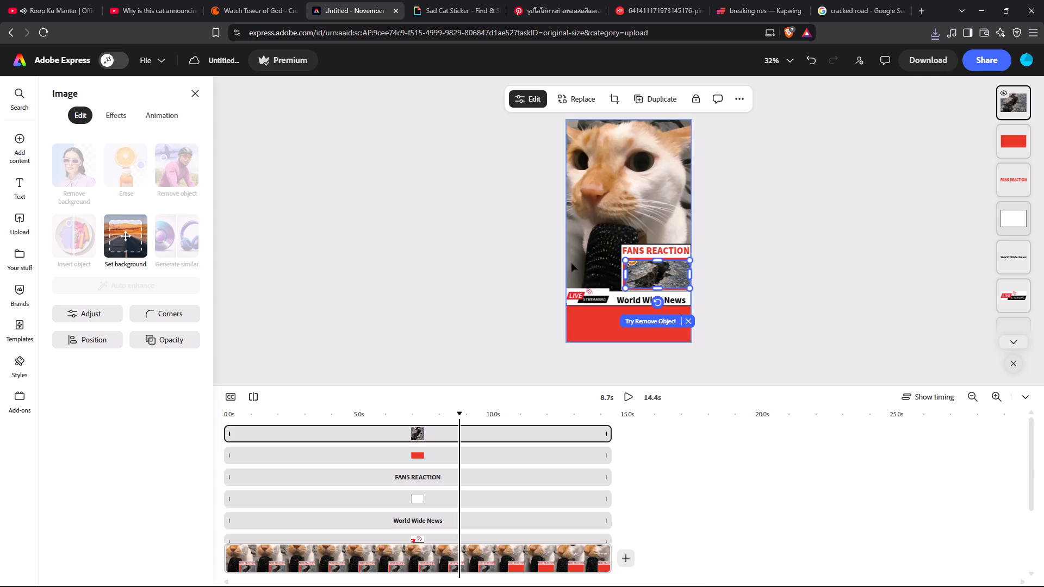
left_click(674, 273)
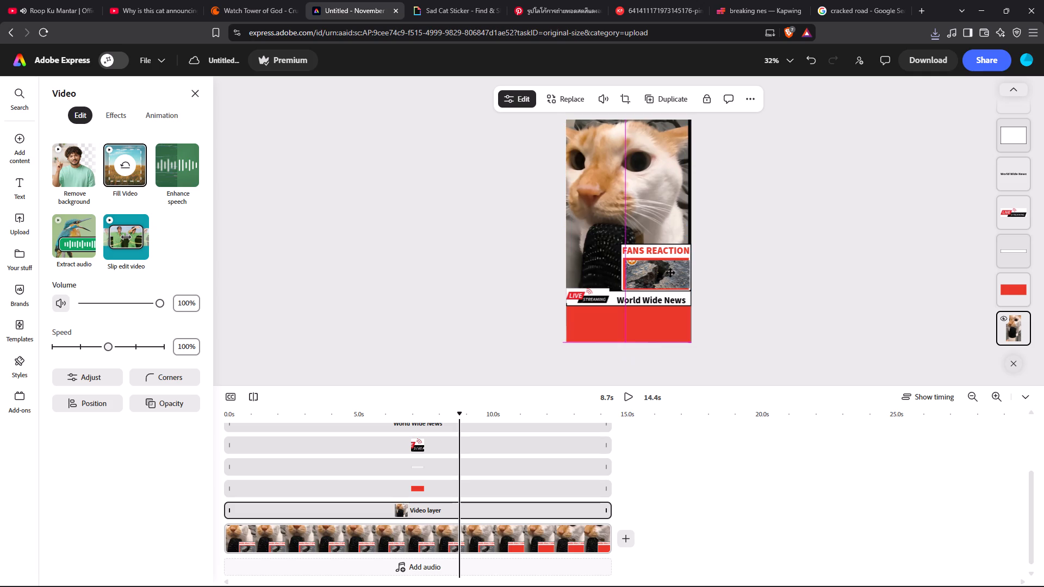
left_click(675, 273)
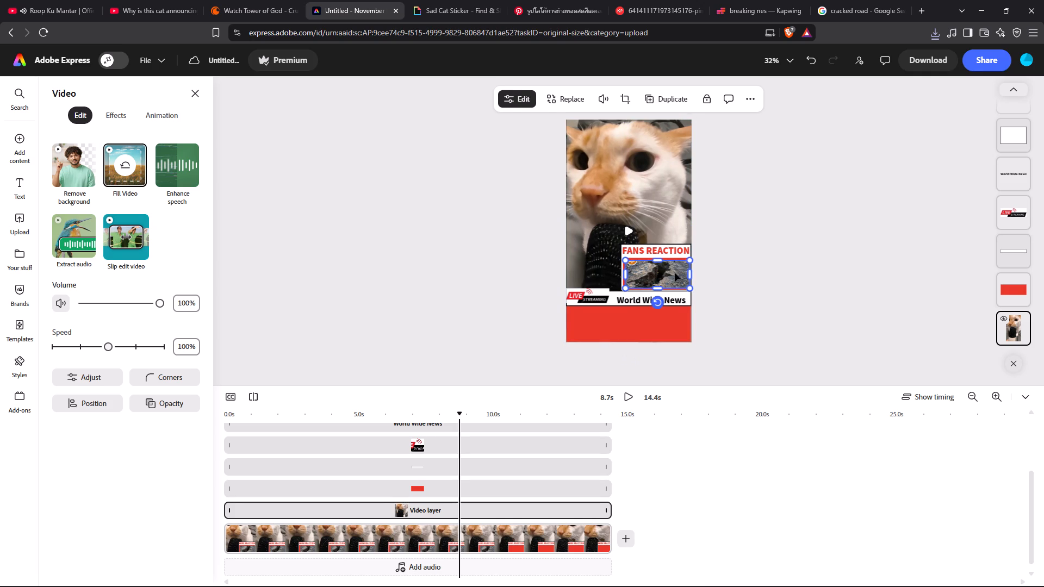
left_click(670, 275)
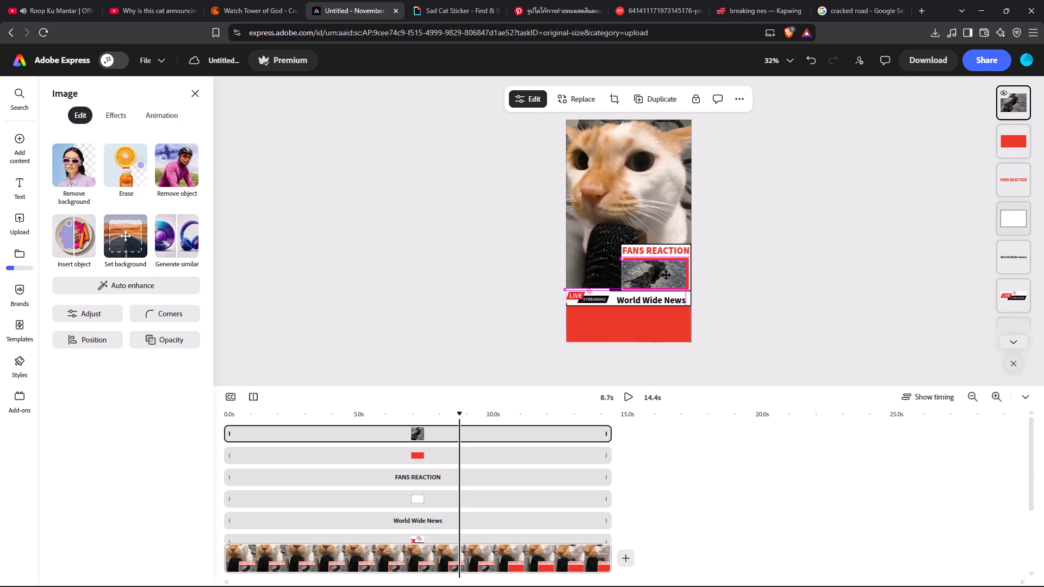
left_click(706, 273)
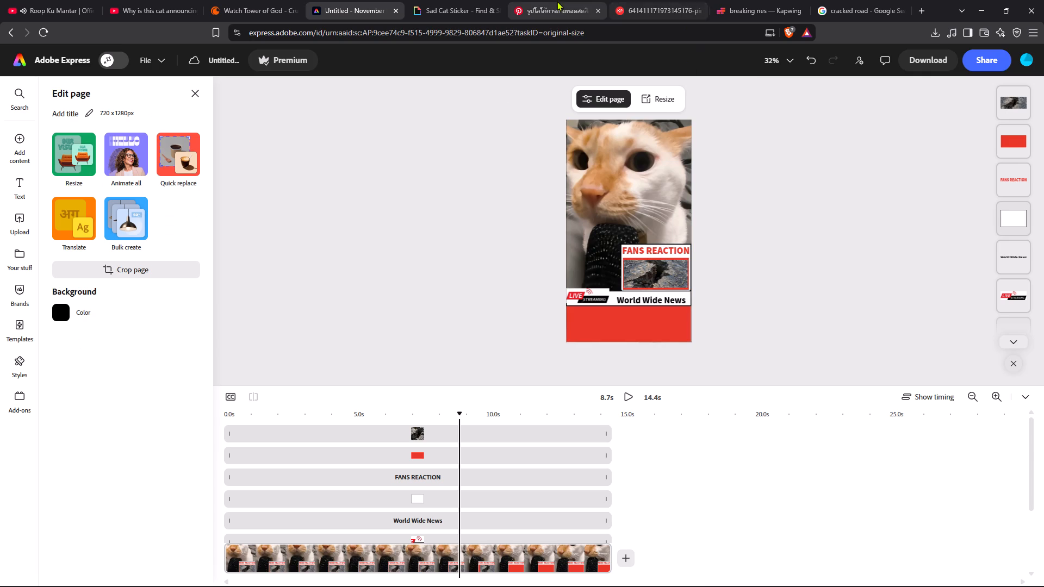
Look through the open KlickPin and Pinterest pages and go to the Sad Cat Sticker page on GIPHY.
left_click(440, 0)
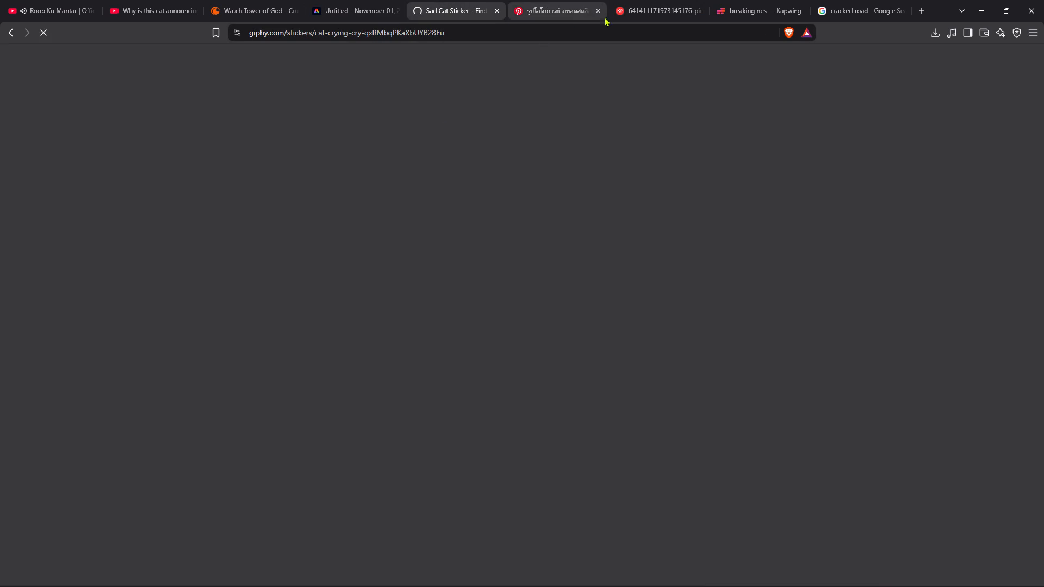
left_click(626, 16)
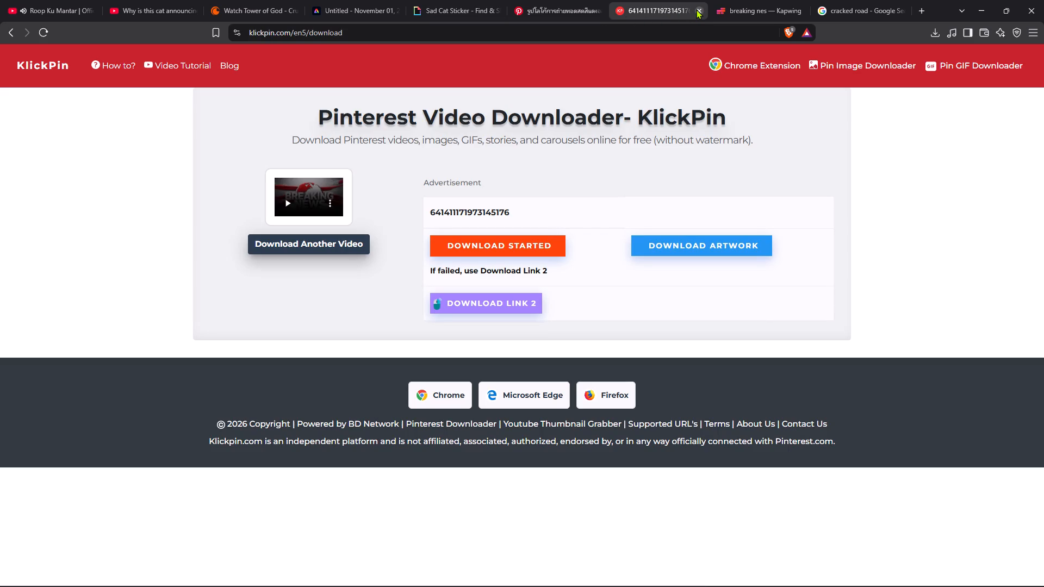
left_click(550, 10)
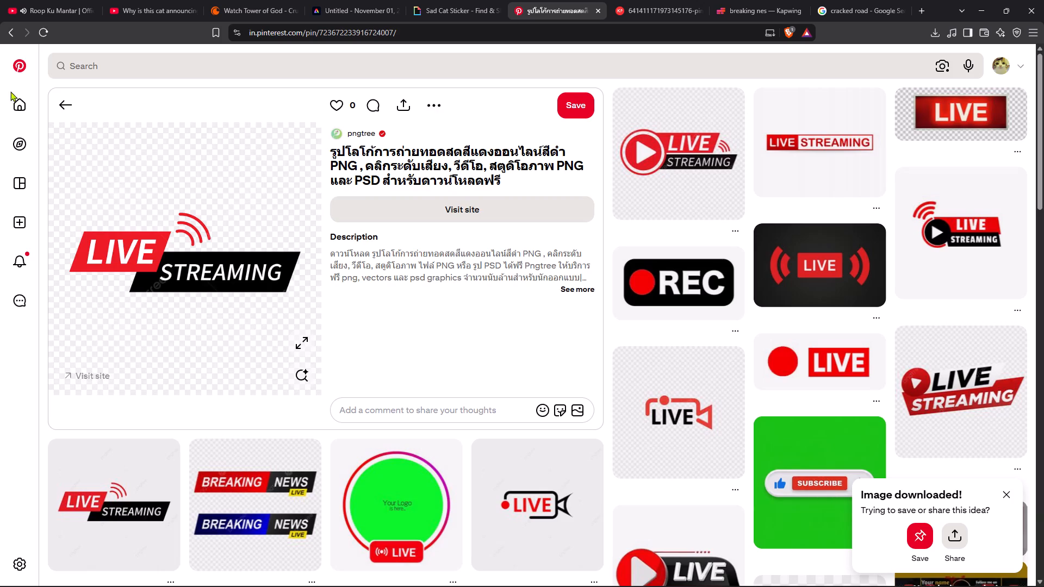
left_click(426, 10)
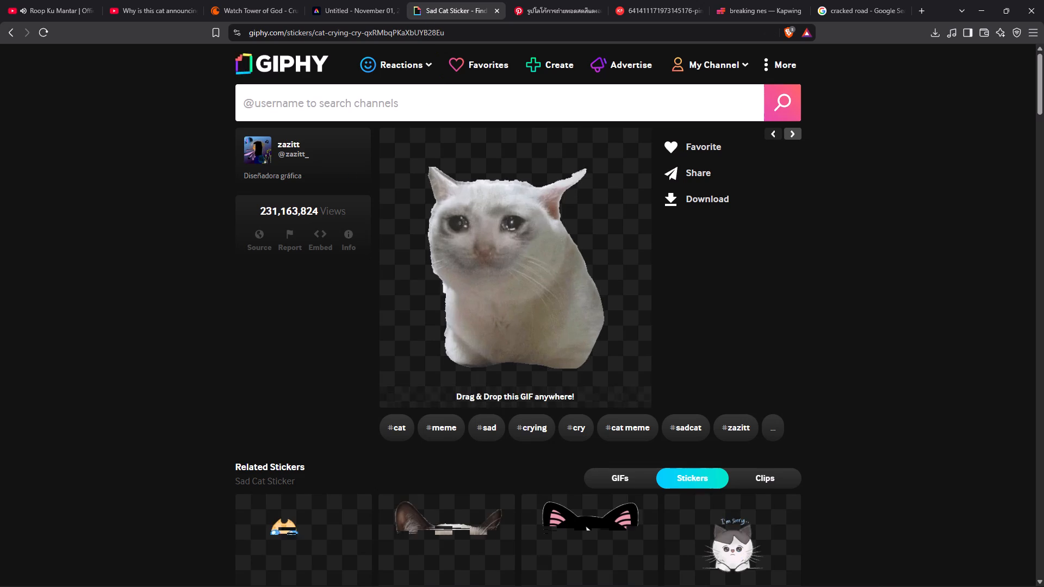
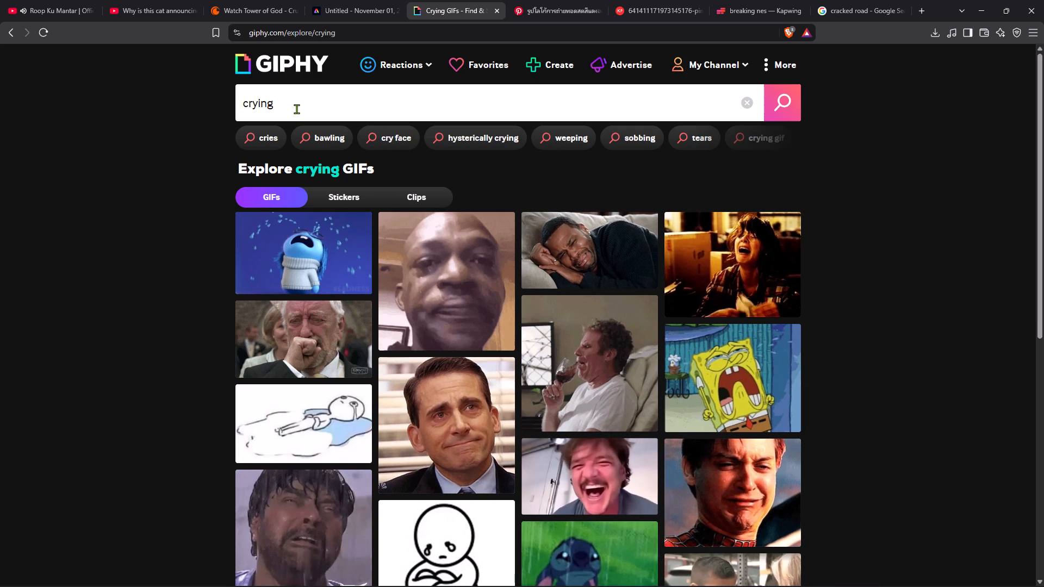
Search GIPHY for crying cat.
key("space")
type("ca")
key("t")
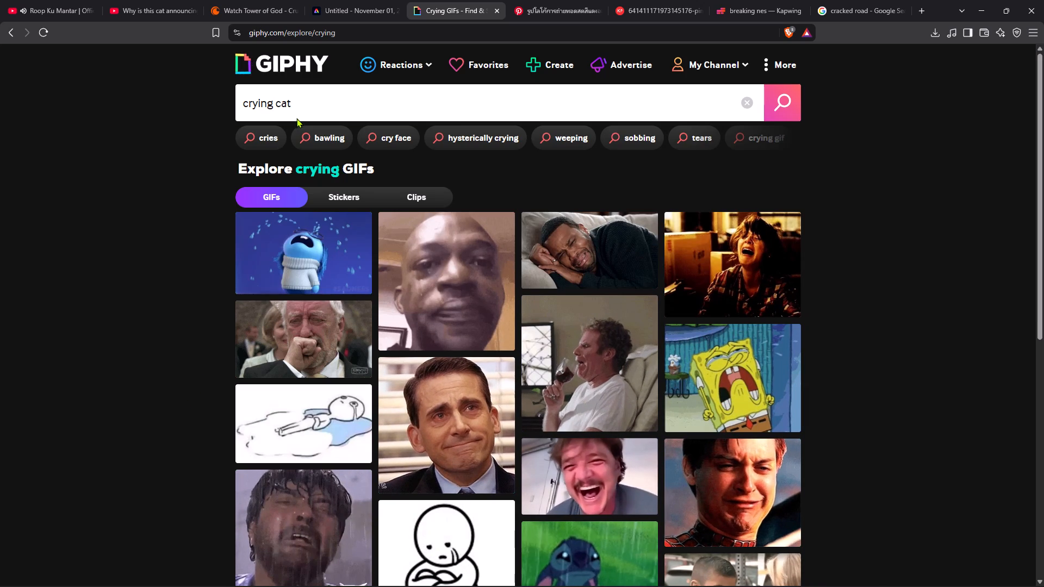
key("Return")
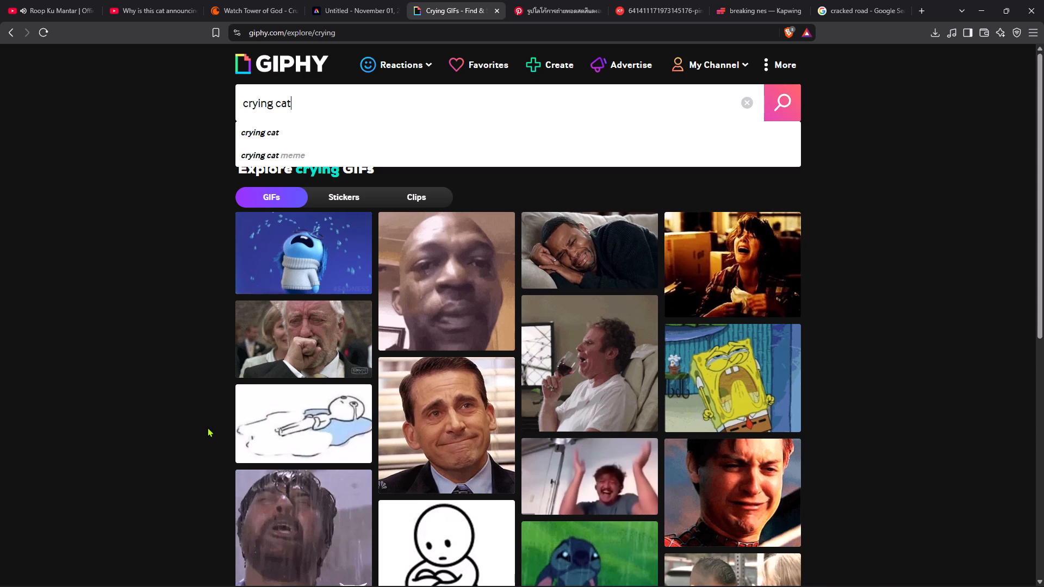
left_click(283, 154)
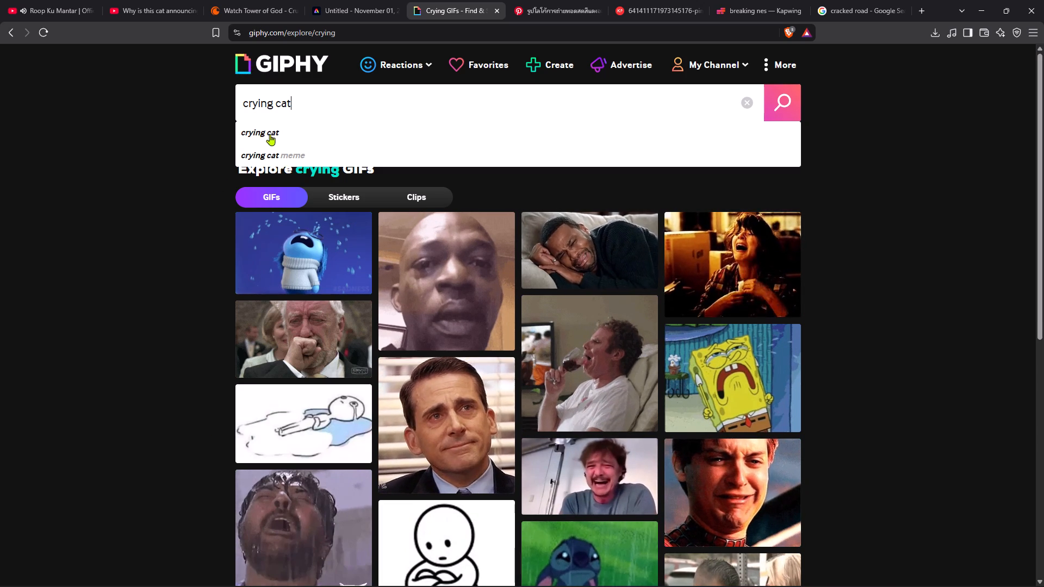
left_click(788, 100)
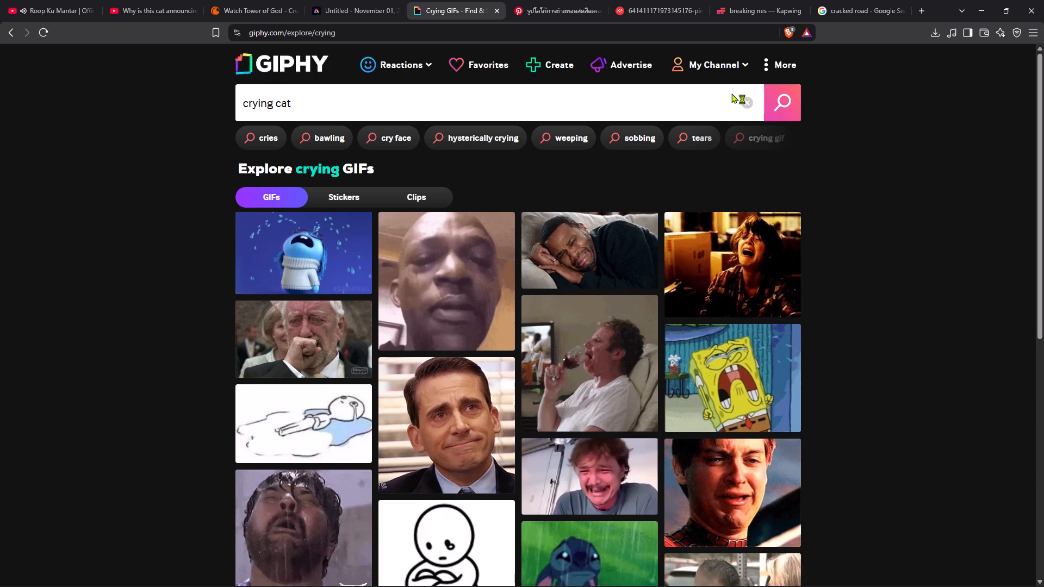
left_click(786, 103)
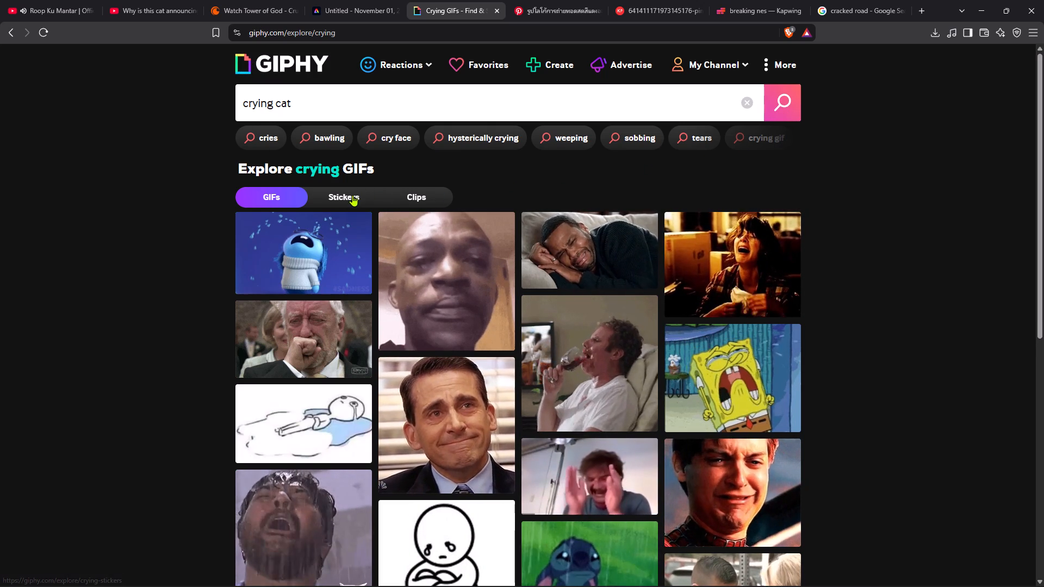
Download the GIF of the teary cat holding a phone in bed into the kitties stickers folder.
scroll(203, 243, "down", 3)
scroll(203, 242, "up", 3)
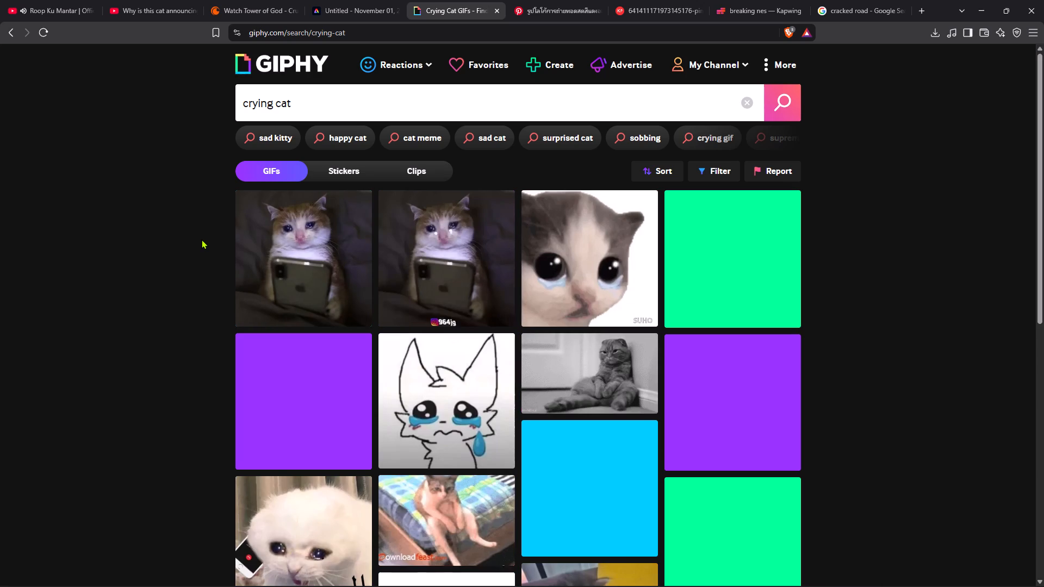
scroll(201, 239, "down", 1)
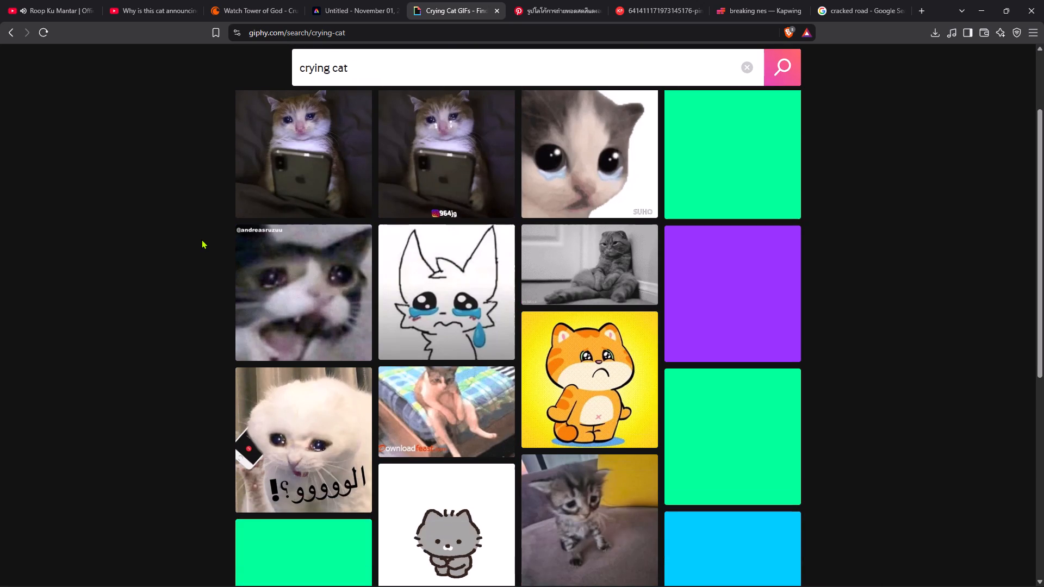
scroll(201, 239, "down", 2)
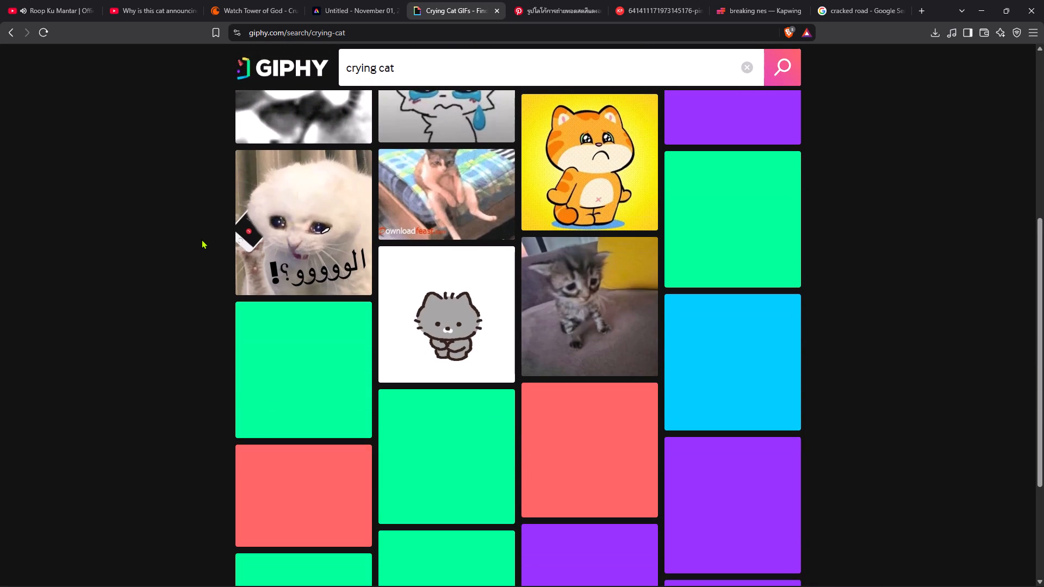
scroll(201, 239, "up", 3)
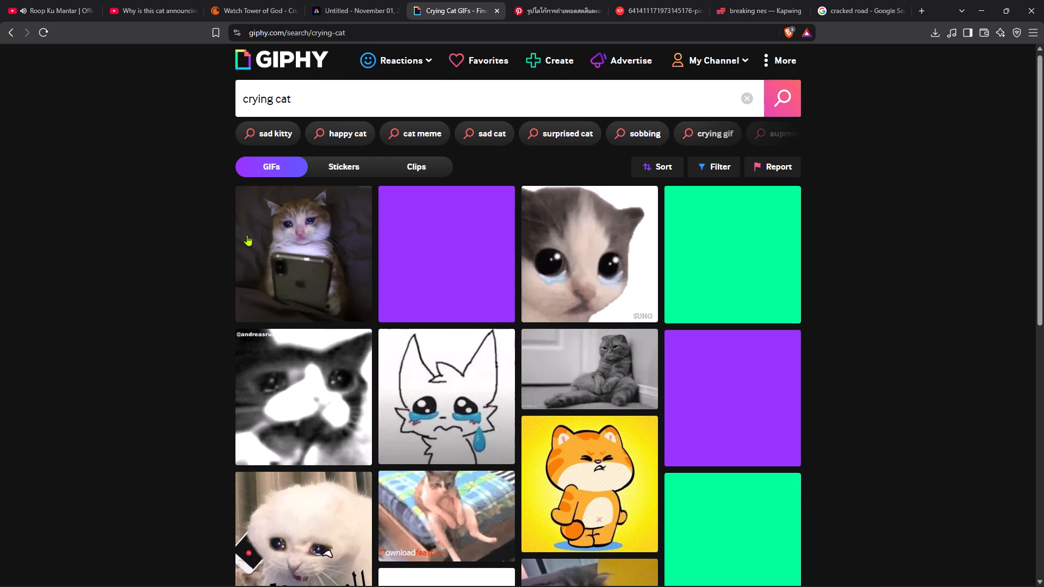
left_click(300, 247)
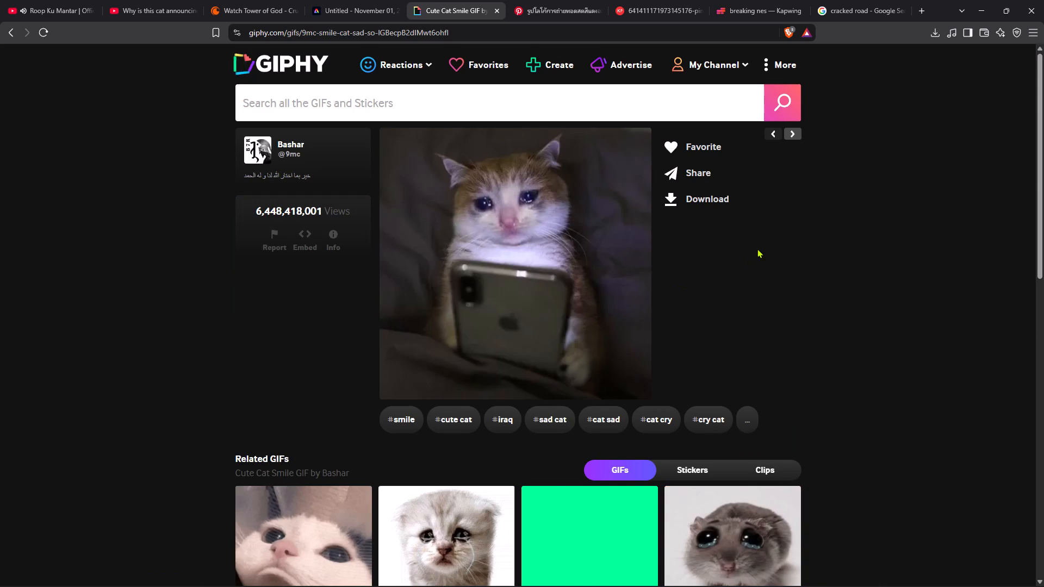
left_click(676, 198)
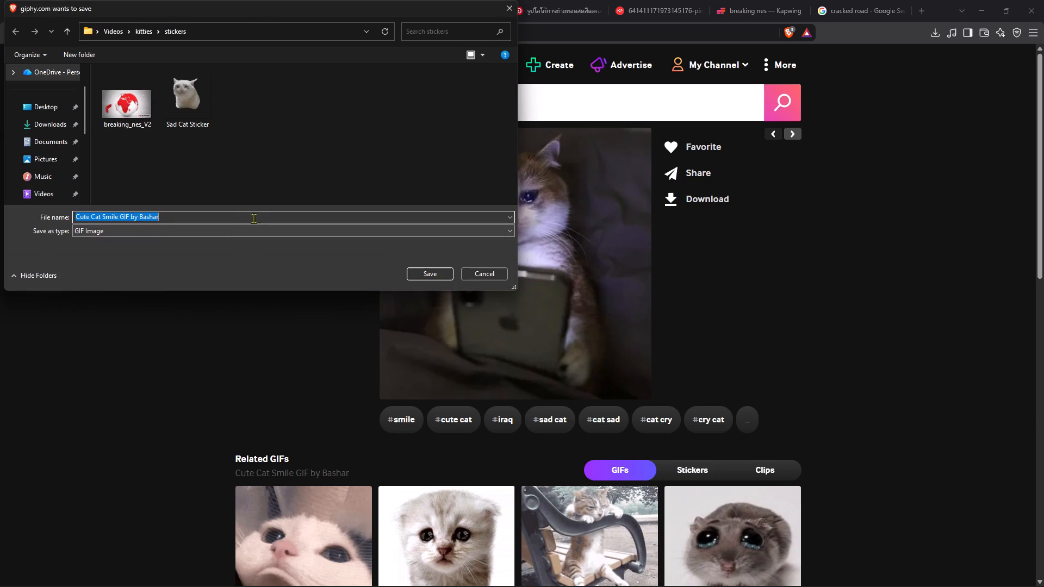
left_click(411, 273)
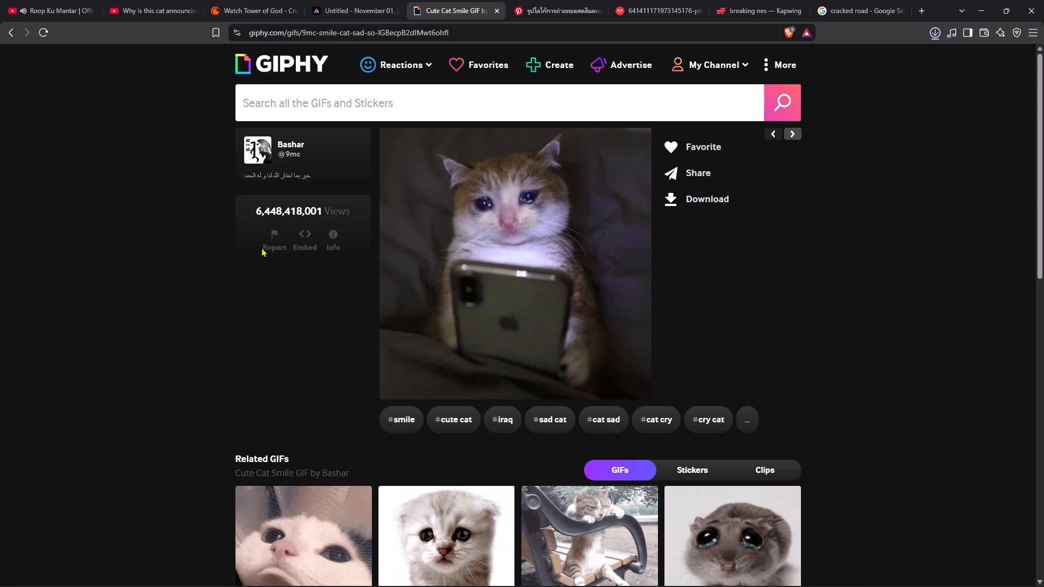
Look through the related GIFs, then the crying cat sticker and GIF results, for more sad cat reactions.
scroll(260, 287, "down", 4)
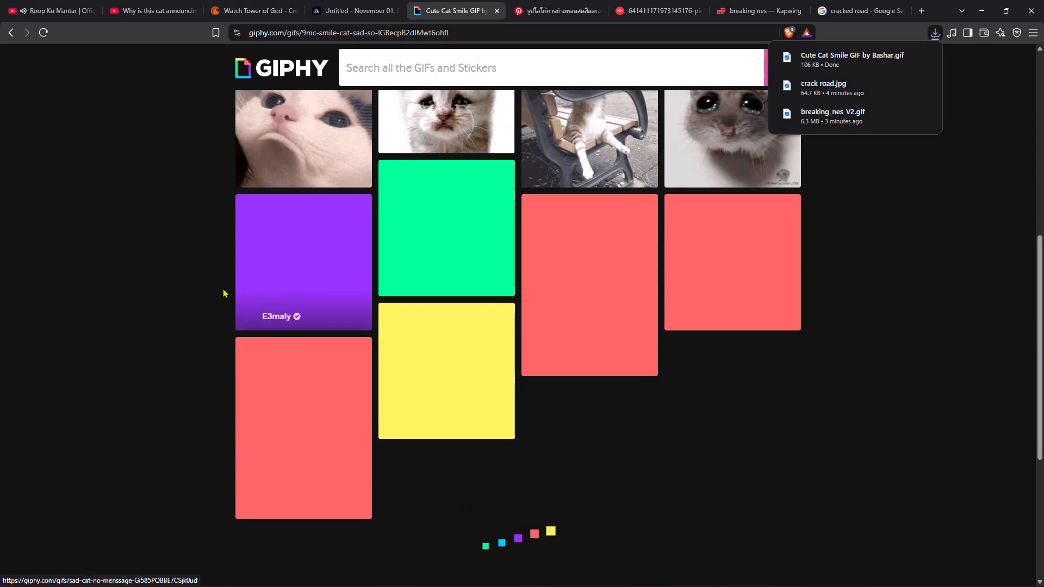
scroll(214, 286, "up", 2)
scroll(213, 286, "down", 3)
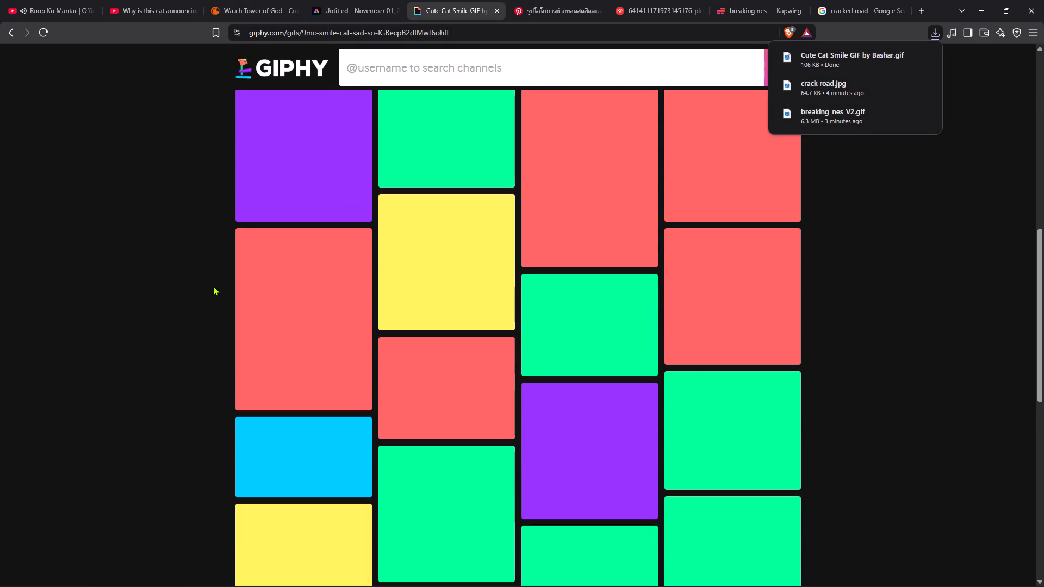
scroll(200, 283, "up", 6)
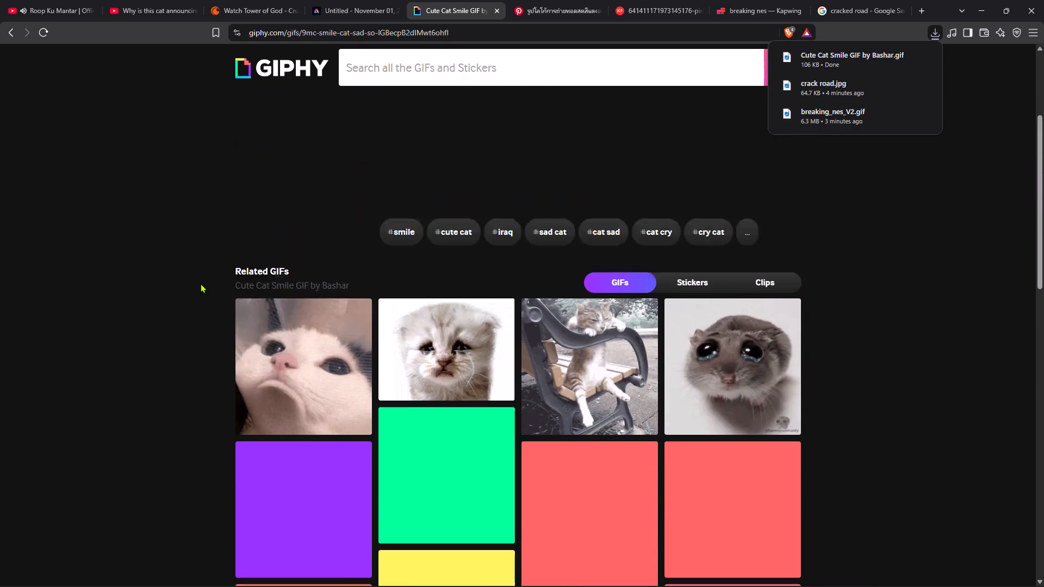
left_click(8, 28)
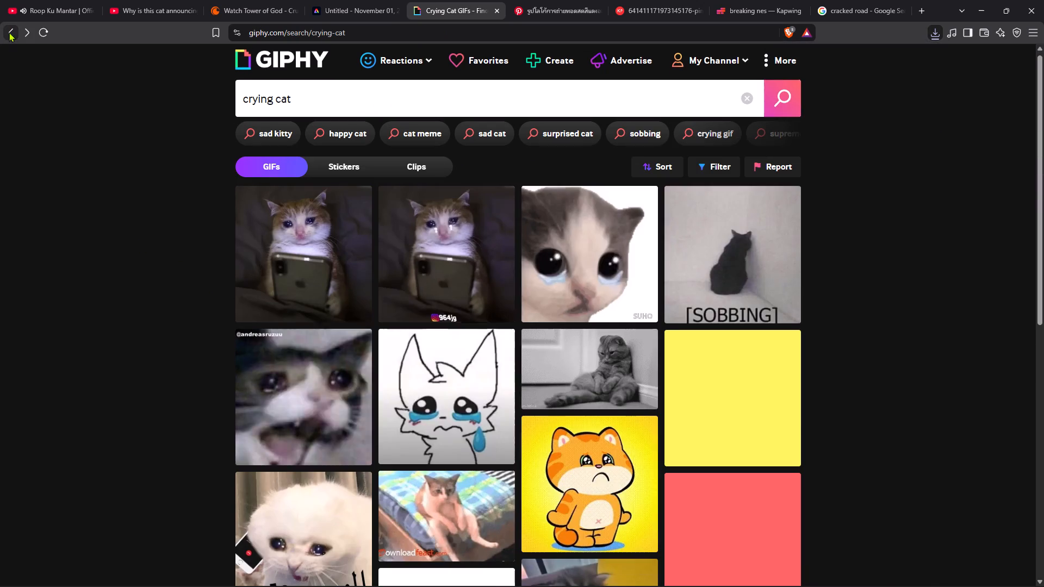
left_click(326, 162)
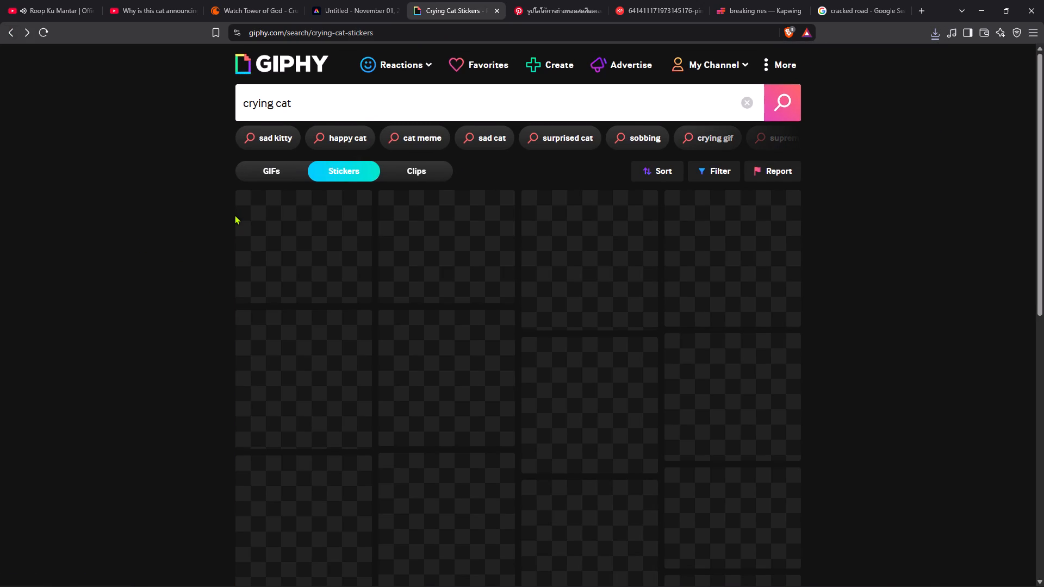
left_click(282, 174)
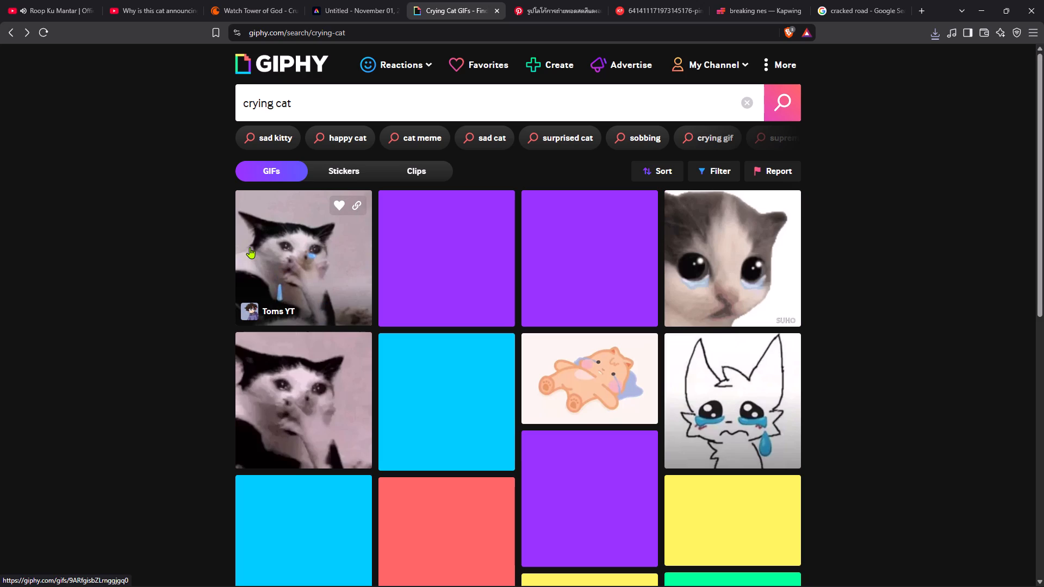
scroll(376, 344, "down", 1)
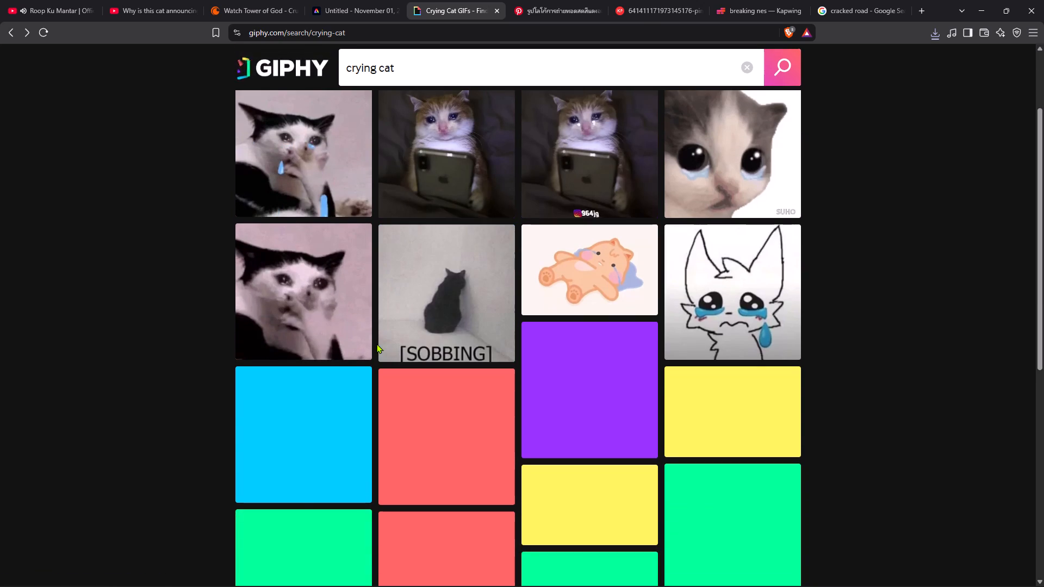
scroll(376, 344, "down", 2)
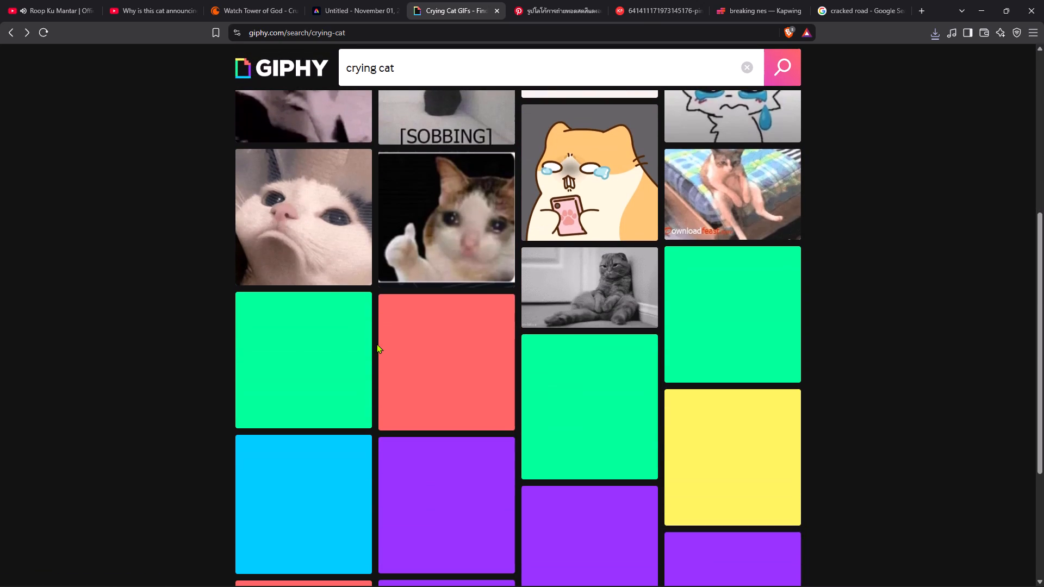
scroll(376, 344, "down", 1)
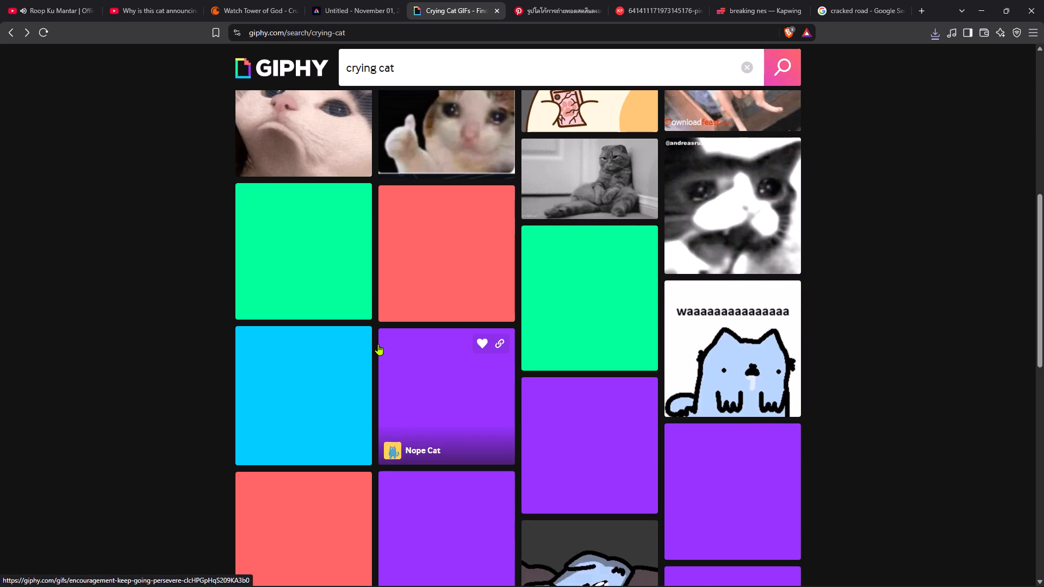
scroll(378, 344, "down", 2)
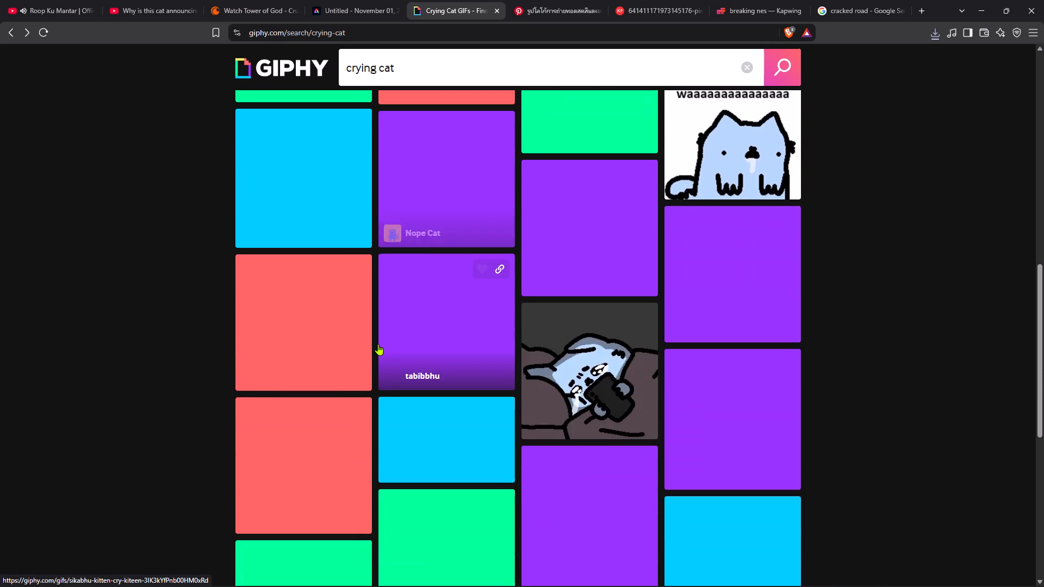
scroll(378, 344, "down", 2)
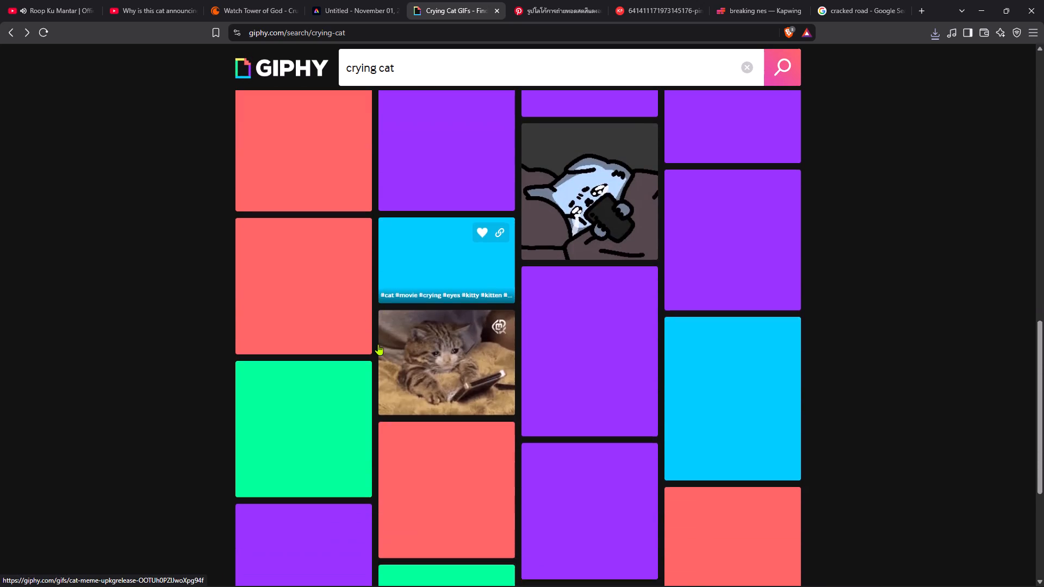
scroll(378, 344, "down", 1)
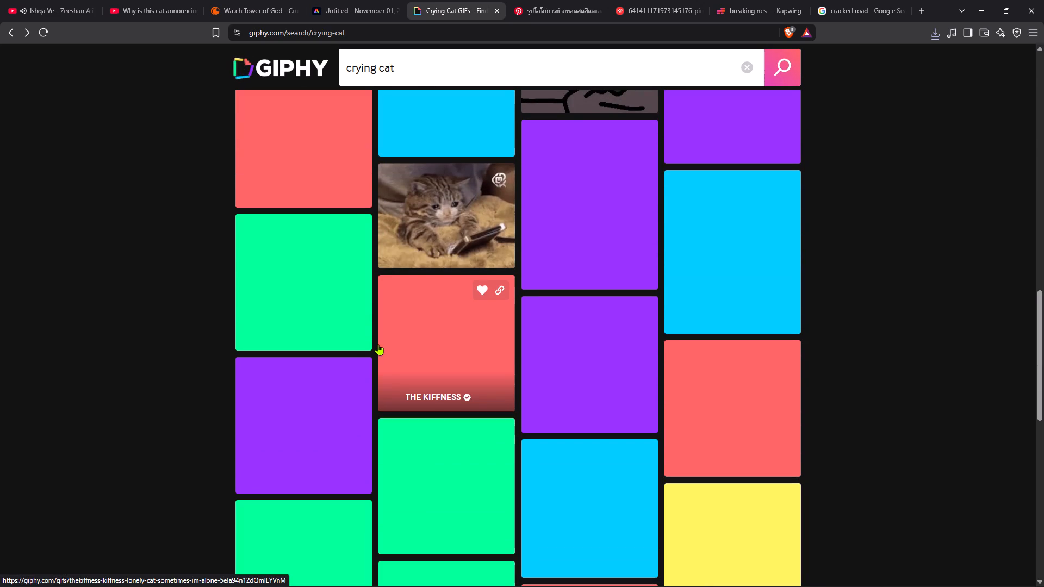
scroll(378, 344, "down", 1)
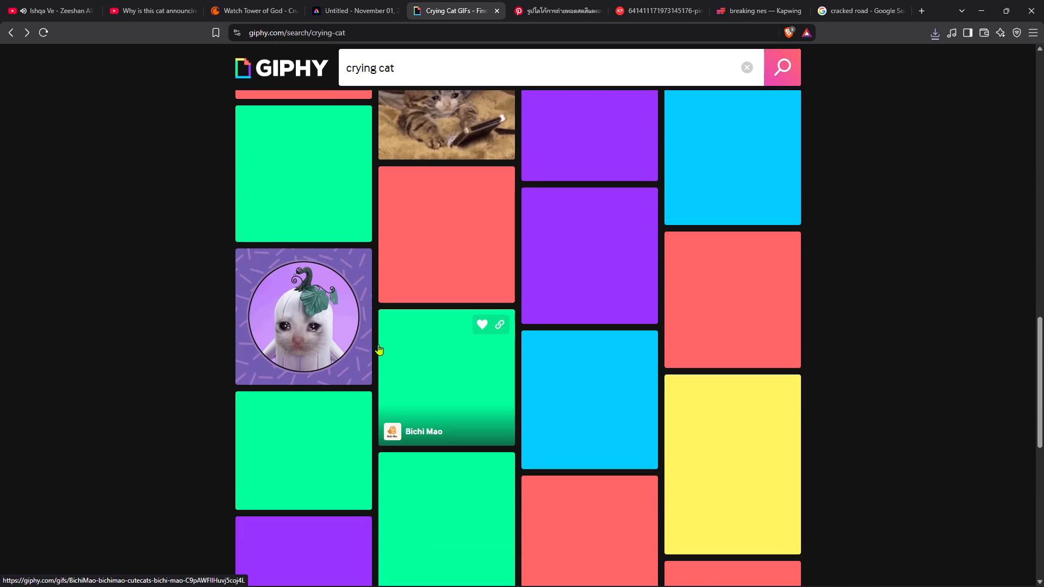
Play Roop Ku Mantar again from the YouTube mix and return to the GIPHY crying cat results.
left_click(57, 0)
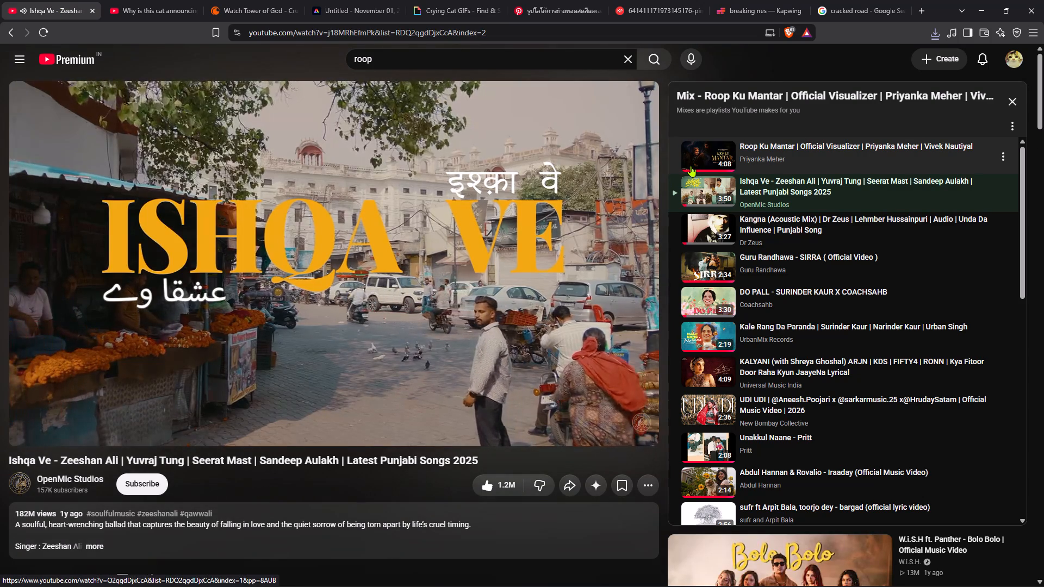
left_click(691, 166)
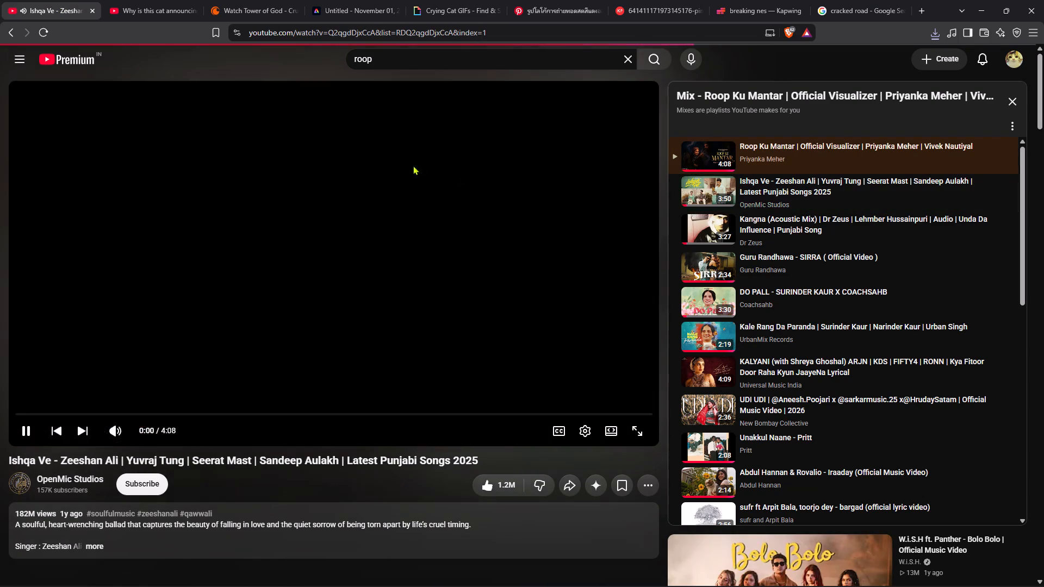
left_click(439, 3)
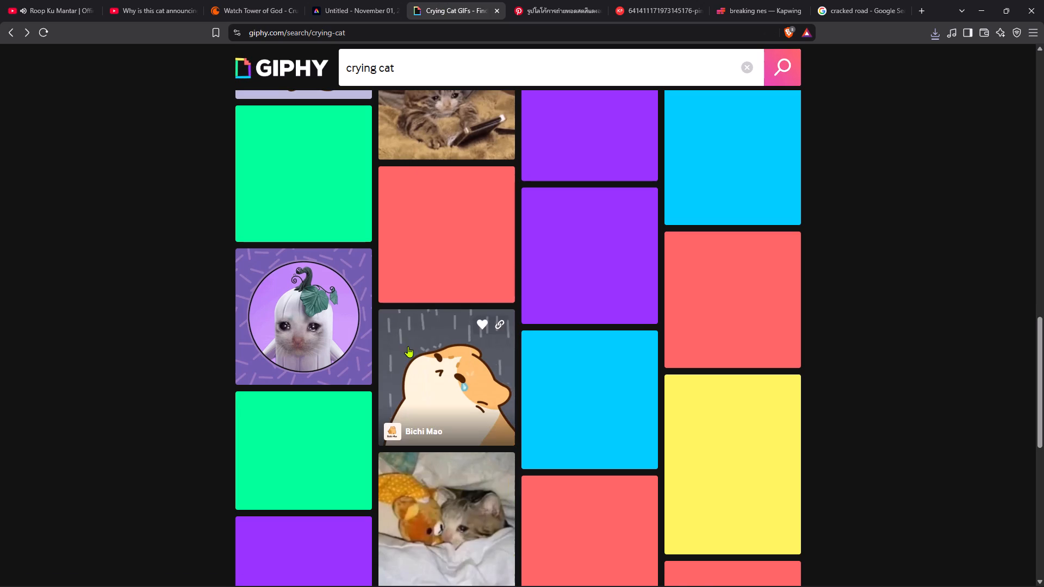
Look through the crying cat GIF results for another sad cat reaction to use.
scroll(408, 346, "down", 2)
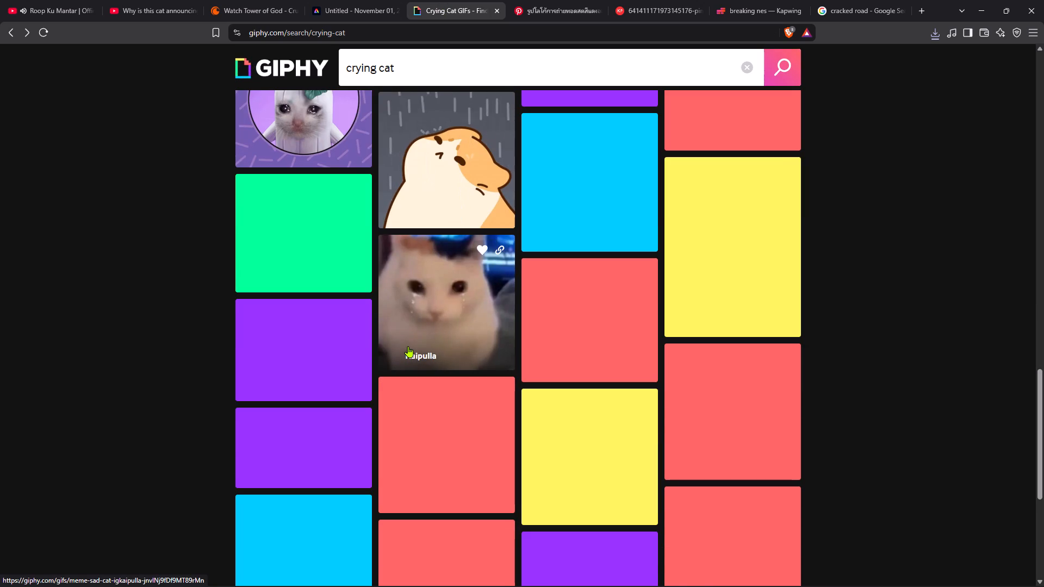
scroll(408, 346, "down", 1)
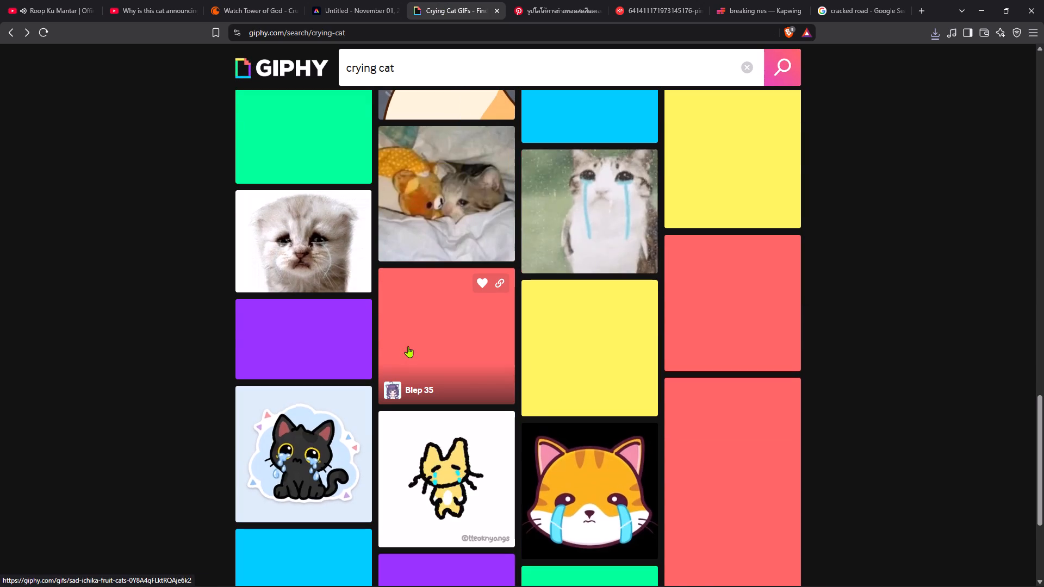
scroll(417, 332, "up", 1)
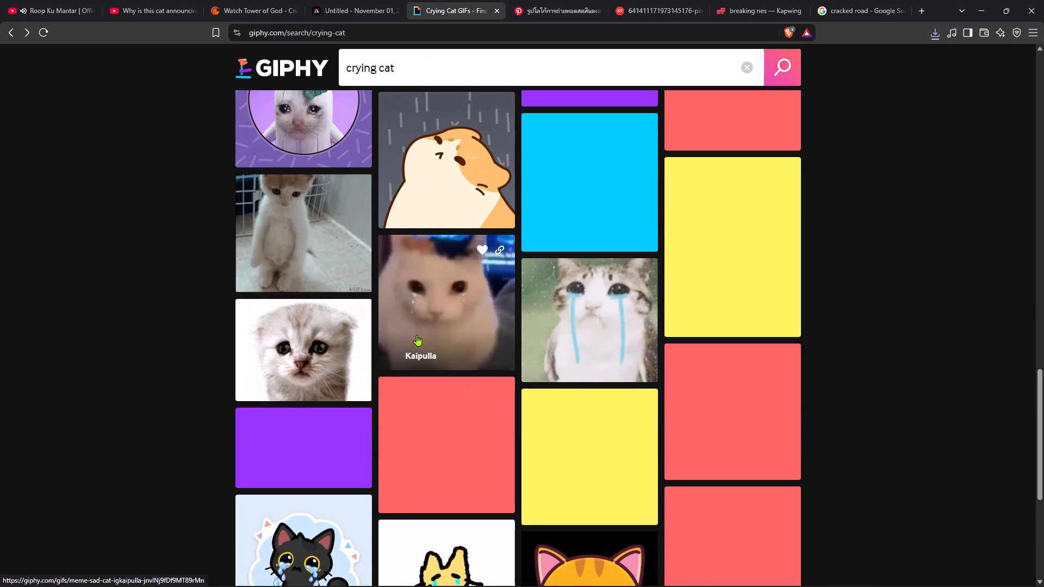
scroll(417, 335, "down", 4)
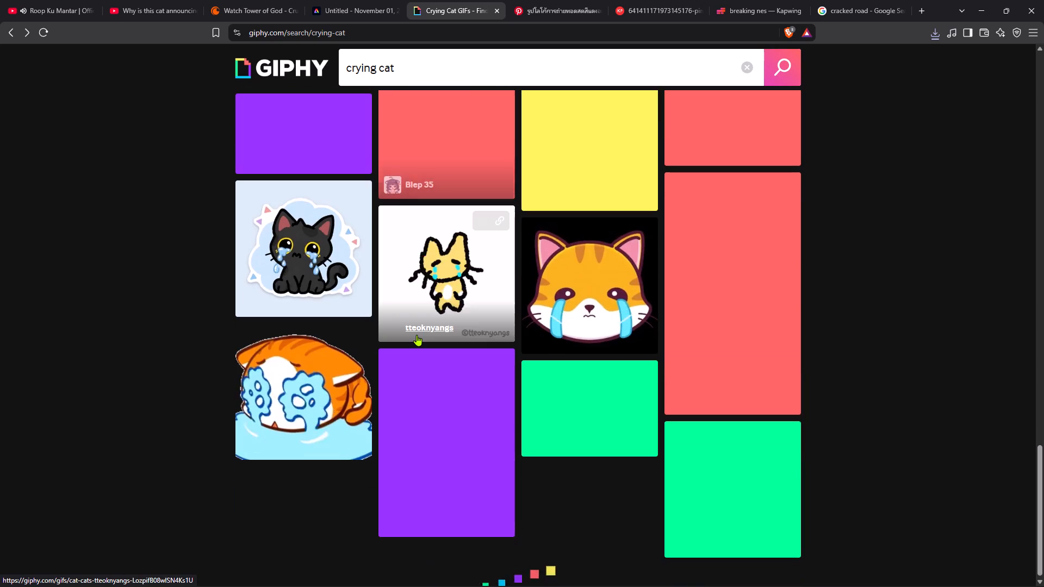
scroll(417, 335, "down", 2)
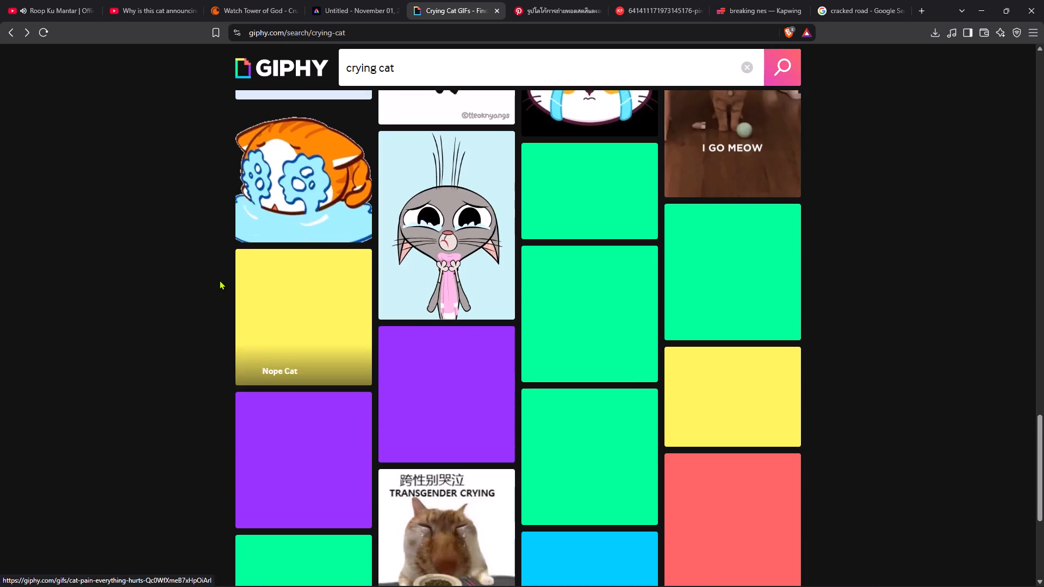
scroll(270, 278, "down", 2)
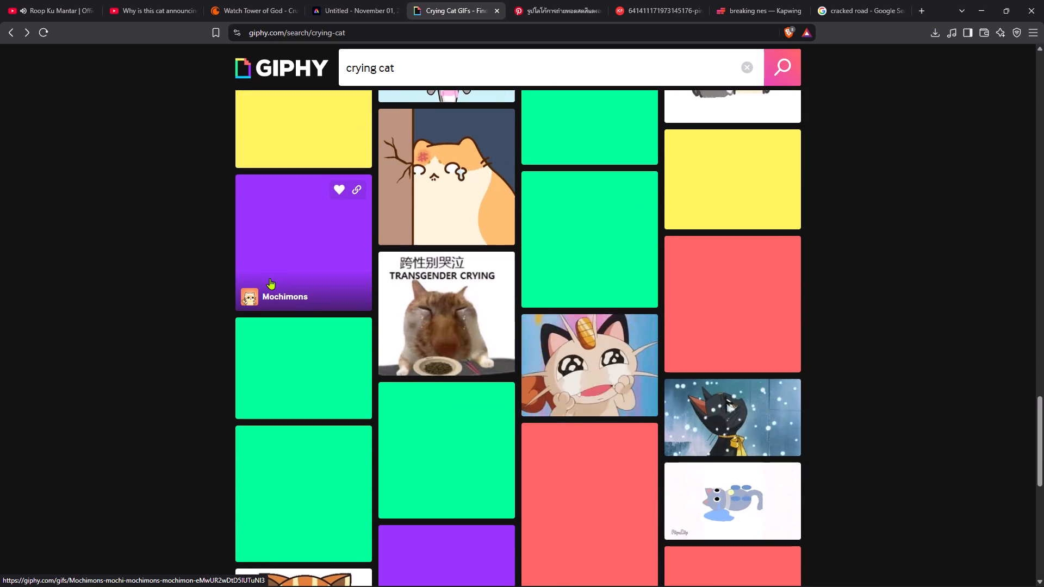
scroll(270, 278, "down", 1)
scroll(377, 339, "down", 2)
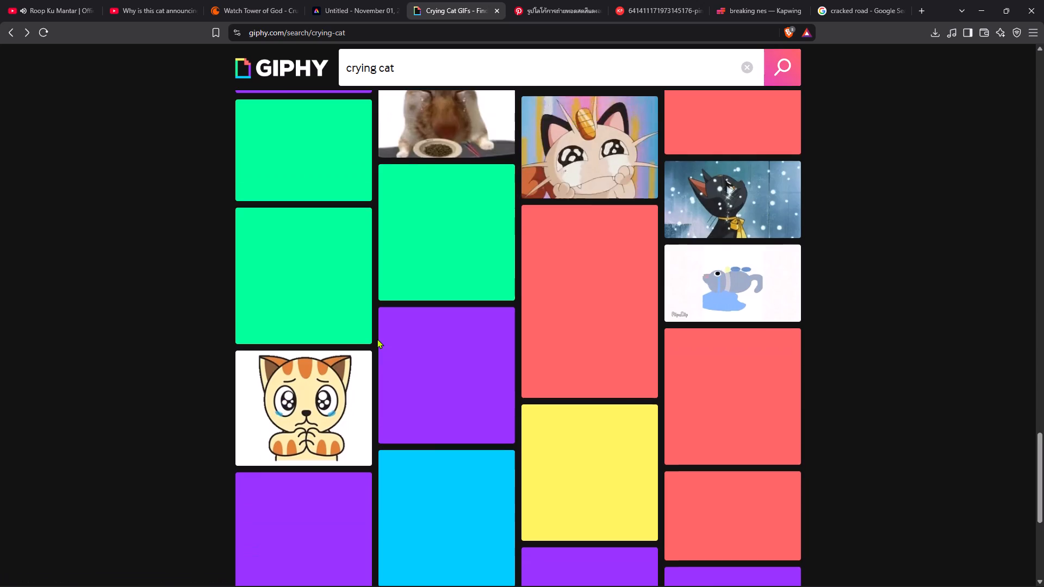
scroll(377, 339, "up", 3)
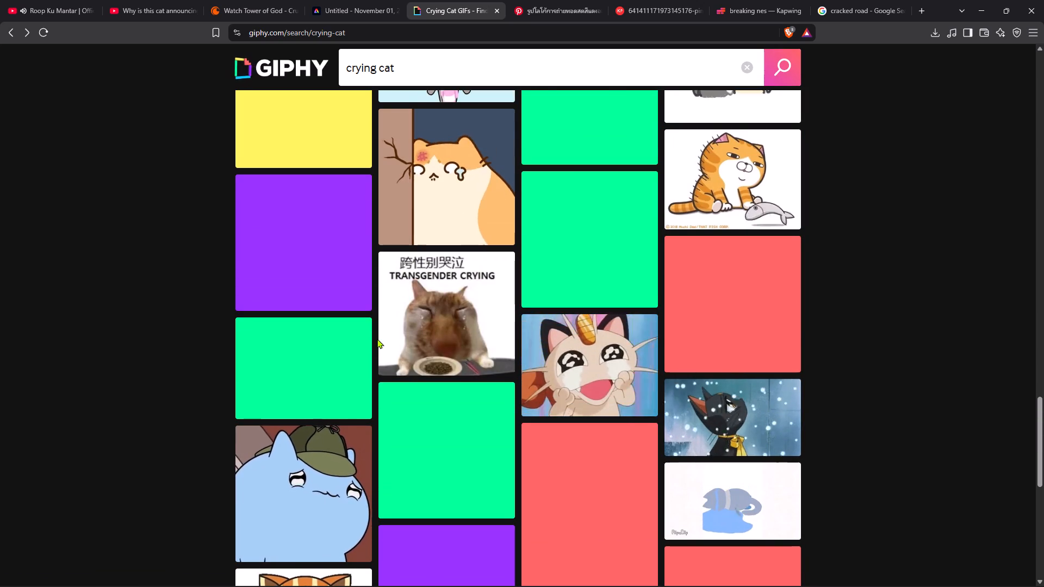
scroll(377, 339, "up", 1)
scroll(424, 342, "up", 2)
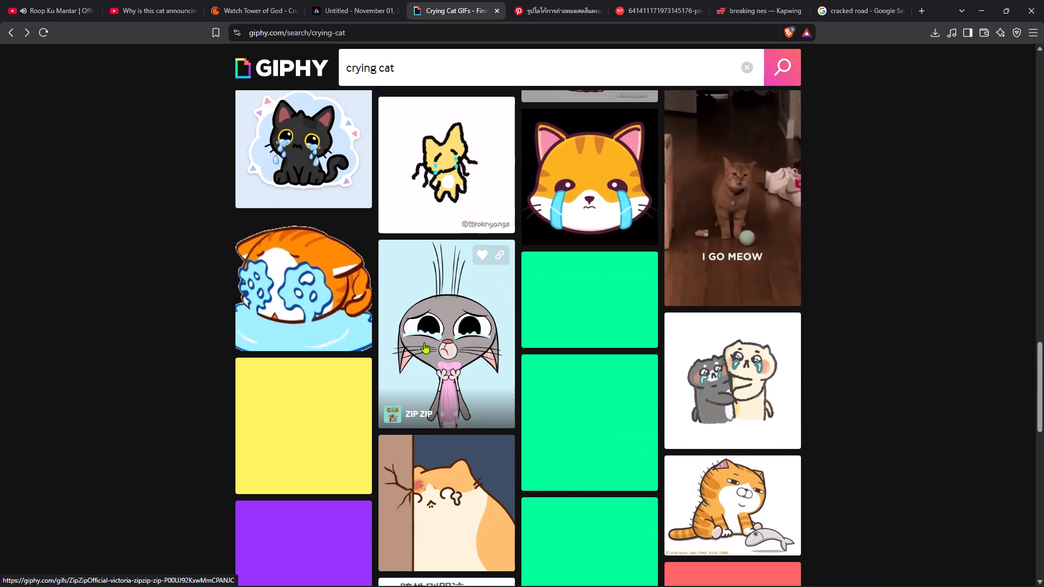
scroll(424, 342, "up", 2)
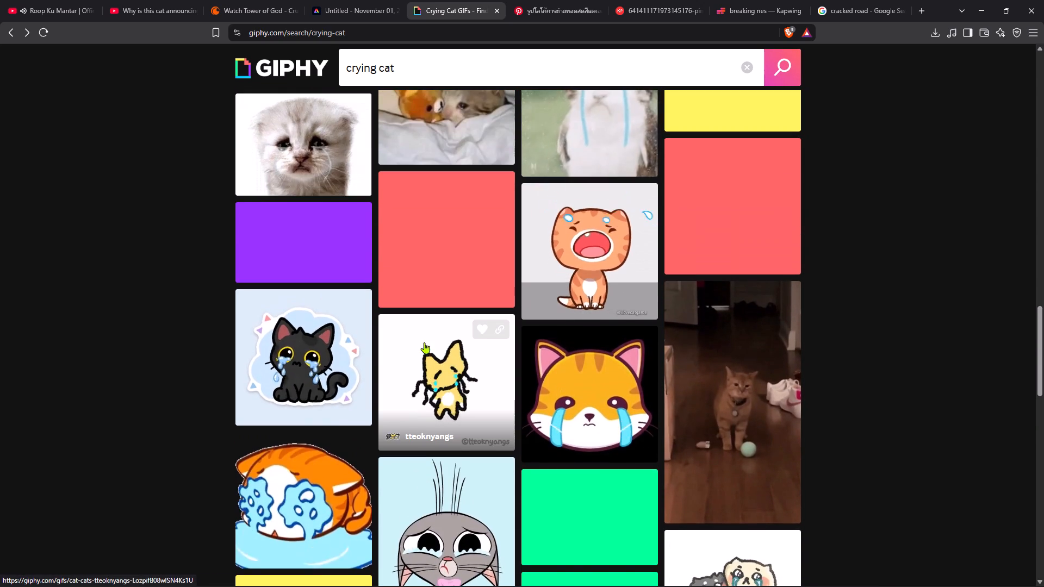
scroll(424, 342, "up", 2)
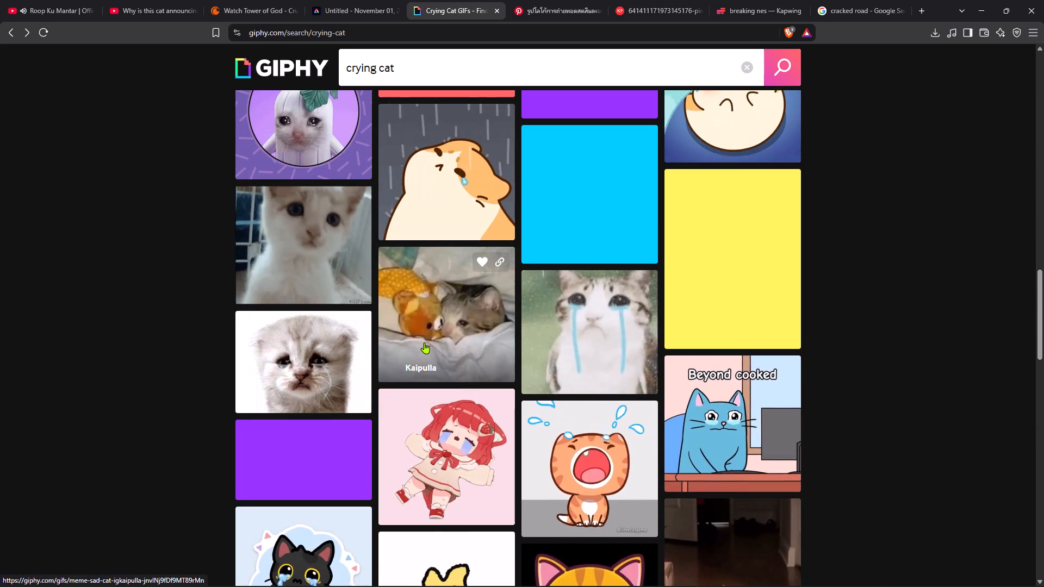
scroll(424, 342, "down", 3)
scroll(424, 342, "up", 7)
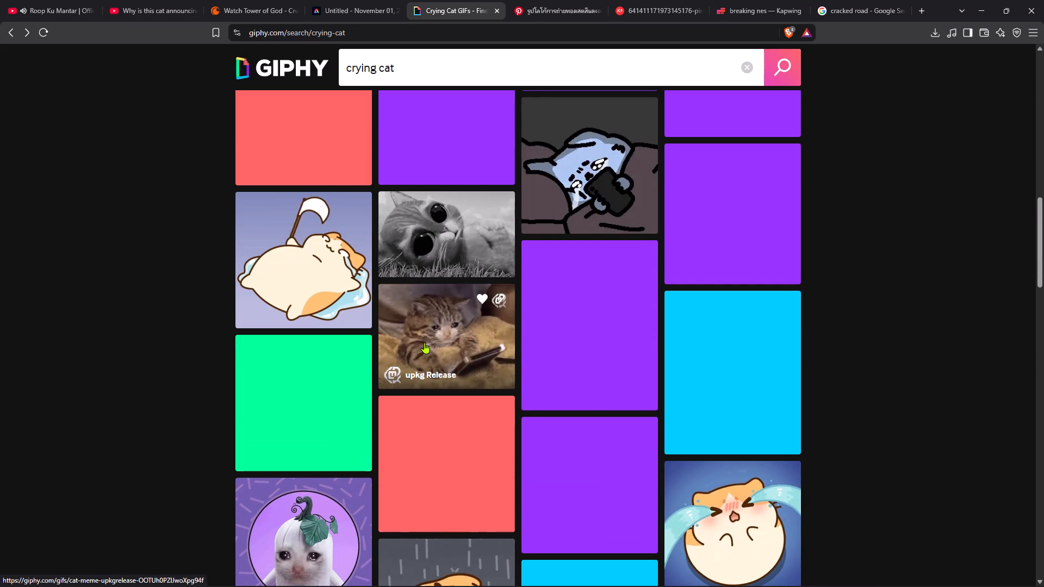
scroll(424, 342, "up", 2)
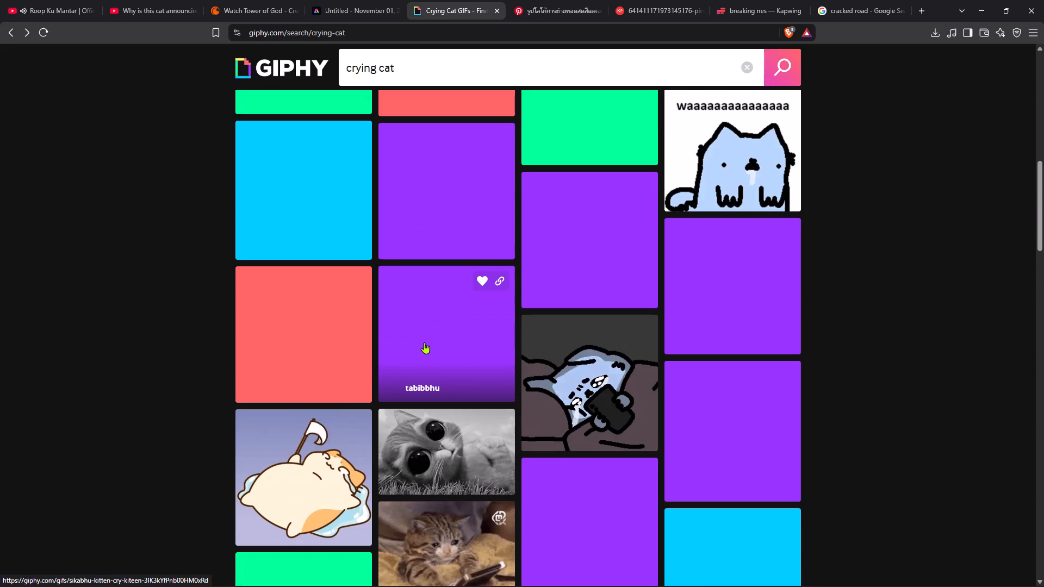
scroll(424, 342, "up", 2)
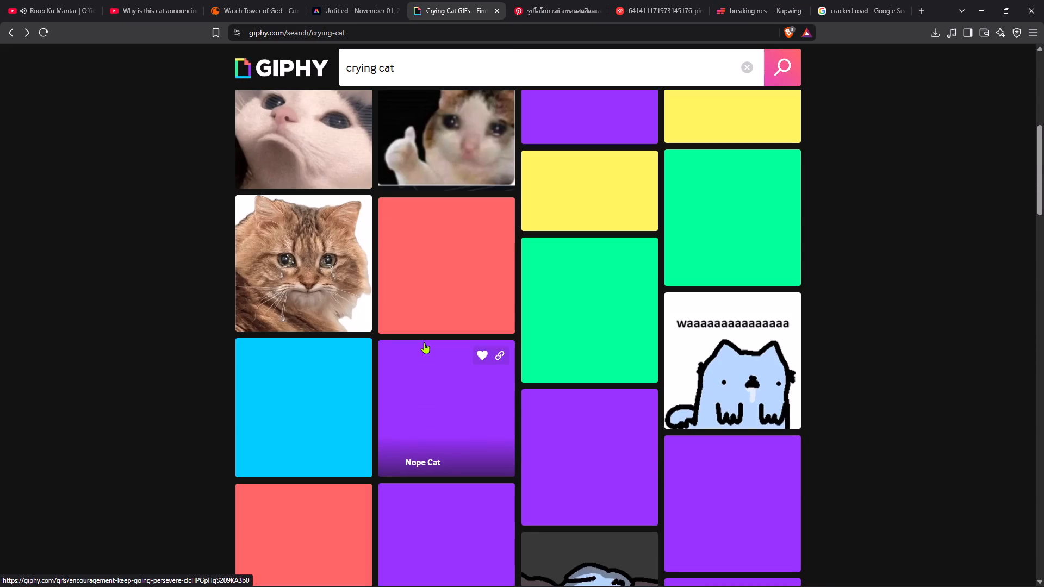
scroll(424, 342, "up", 2)
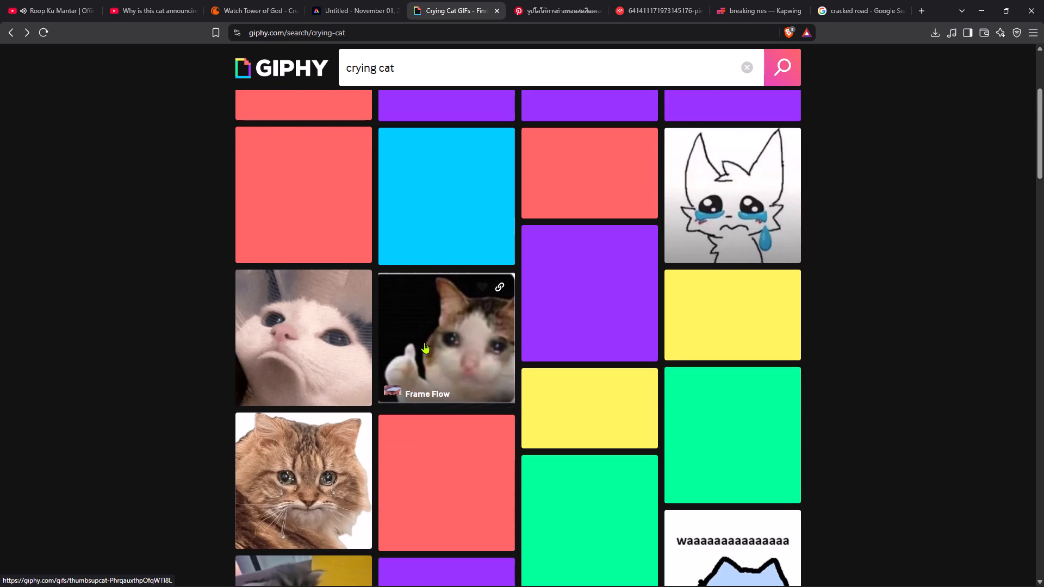
scroll(424, 342, "up", 2)
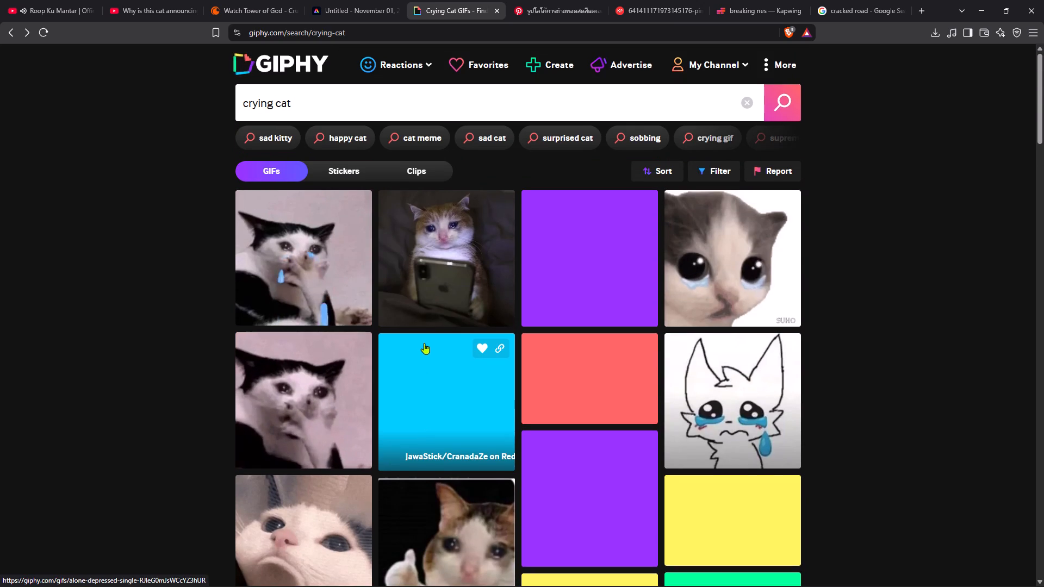
Download the GIF of the black-and-white cat with animated blue tears into the kitties stickers folder as gif kitty.
left_click(302, 291)
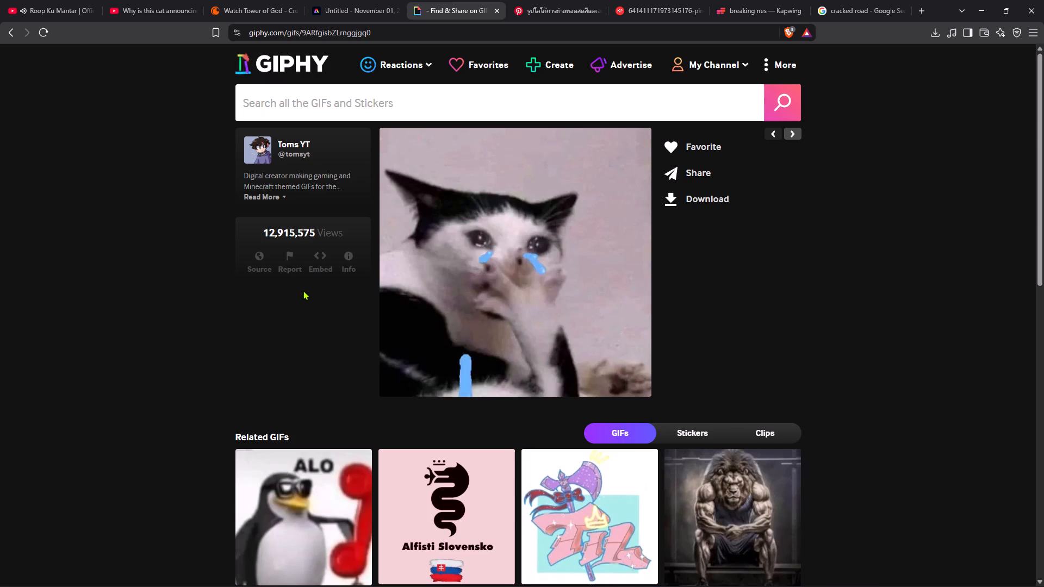
left_click(706, 201)
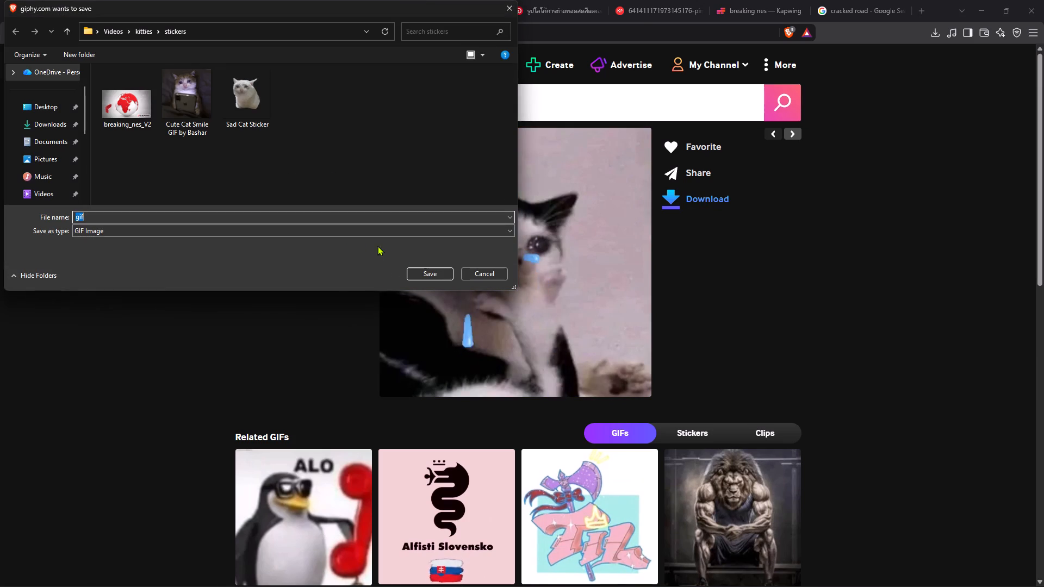
left_click(345, 218)
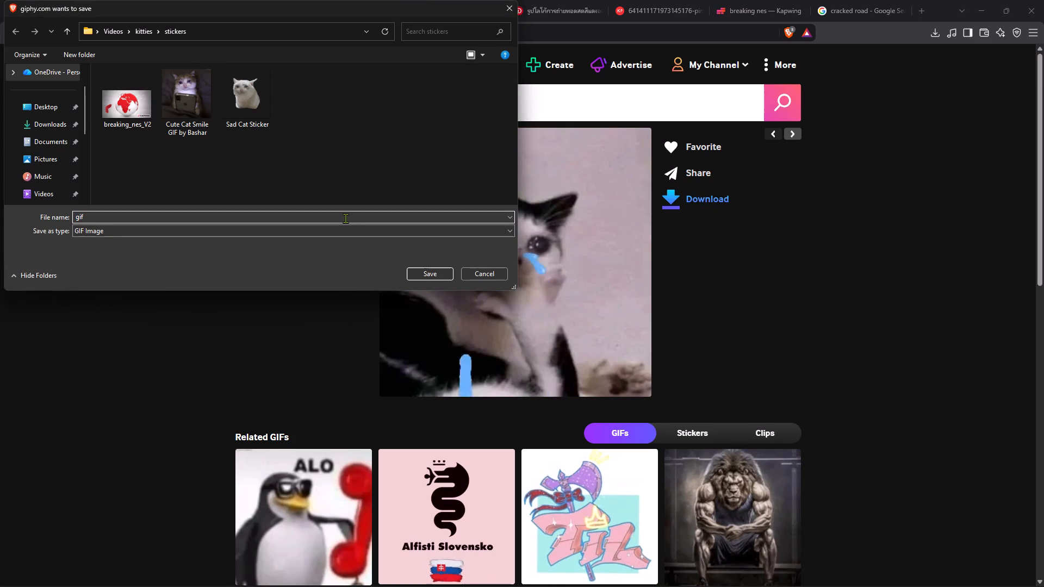
key("space")
type("kitty")
key("Return")
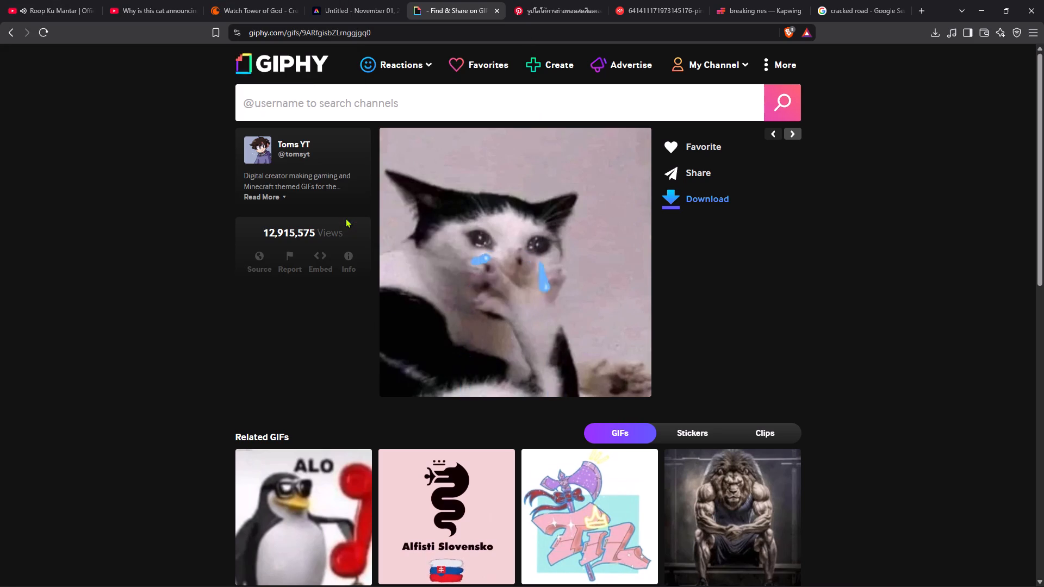
Preview the breaking_nes_V2 GIF from the kitties stickers folder, and close the preview.
left_click(372, 0)
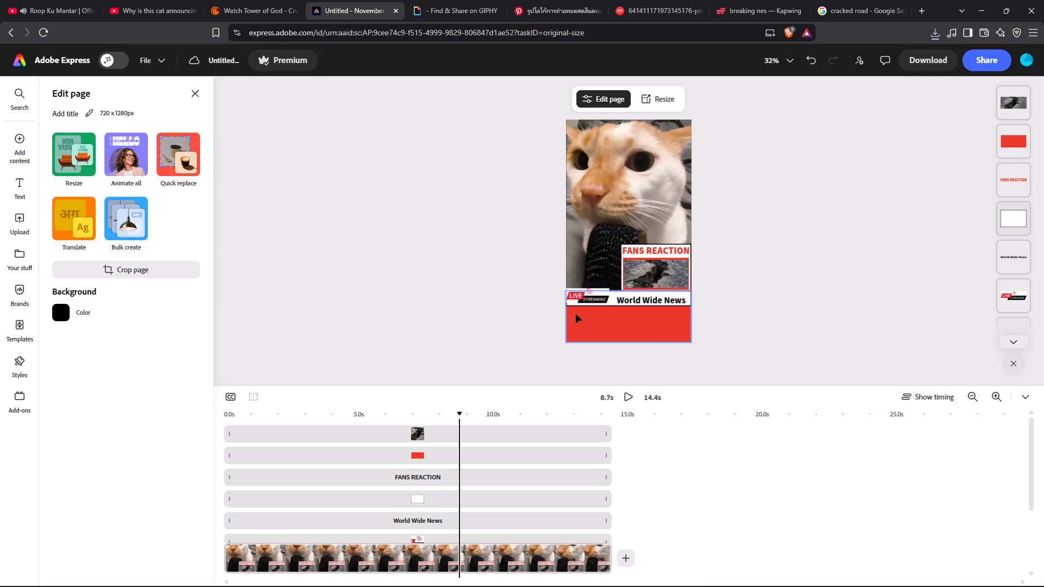
left_click(668, 5)
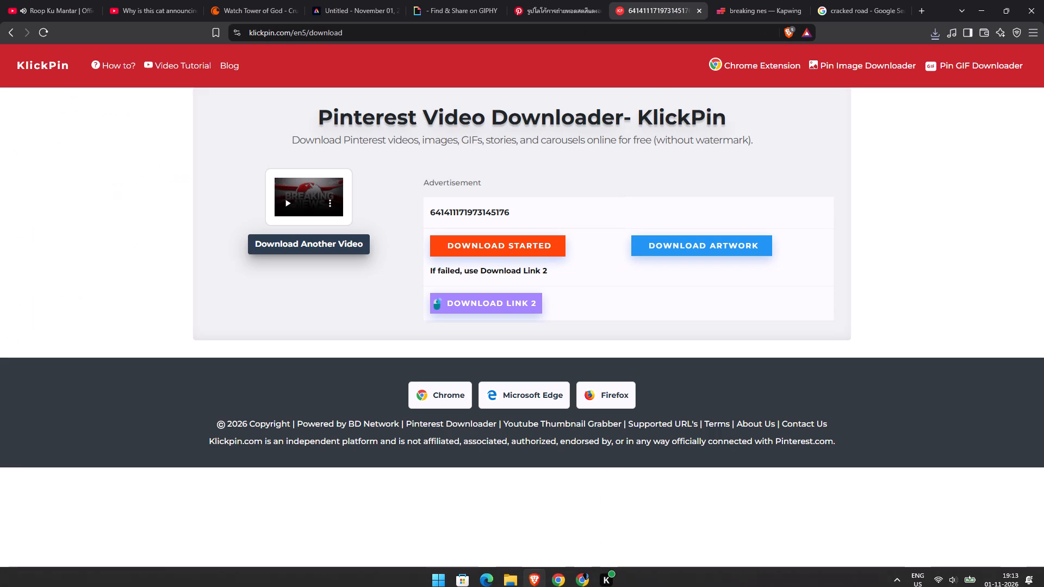
left_click(515, 573)
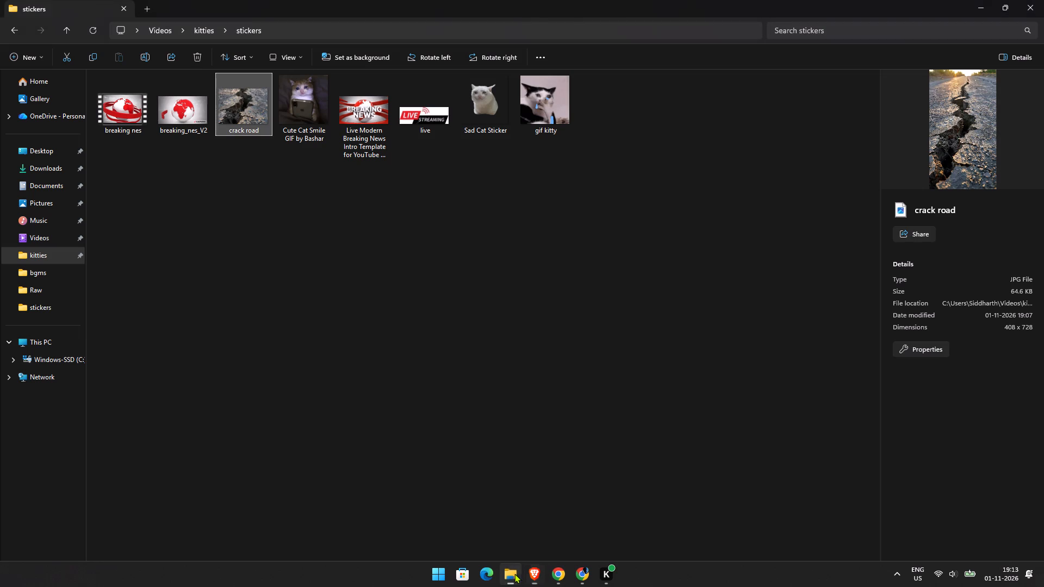
double_click(191, 109)
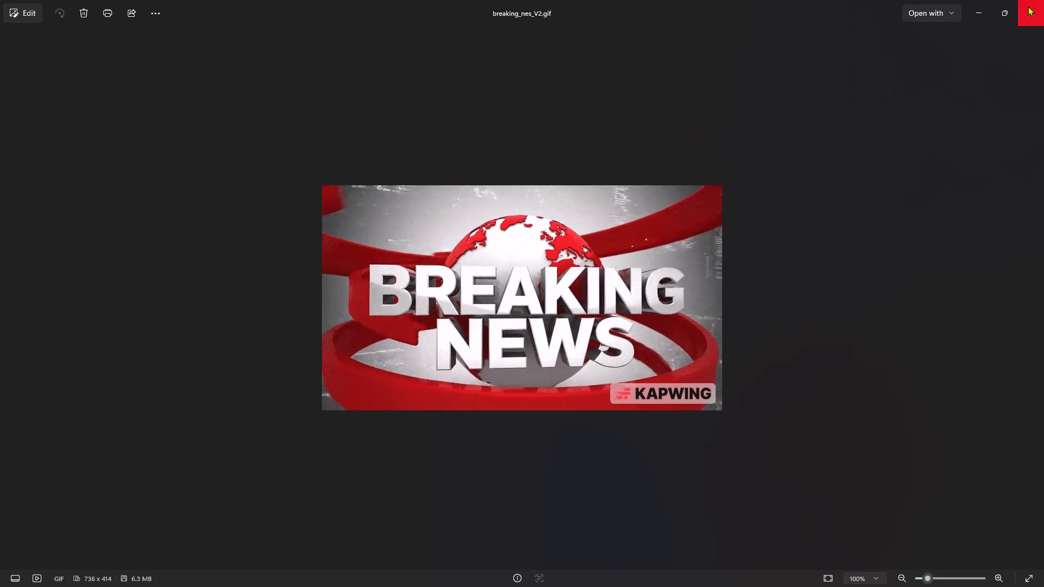
left_click(1028, 6)
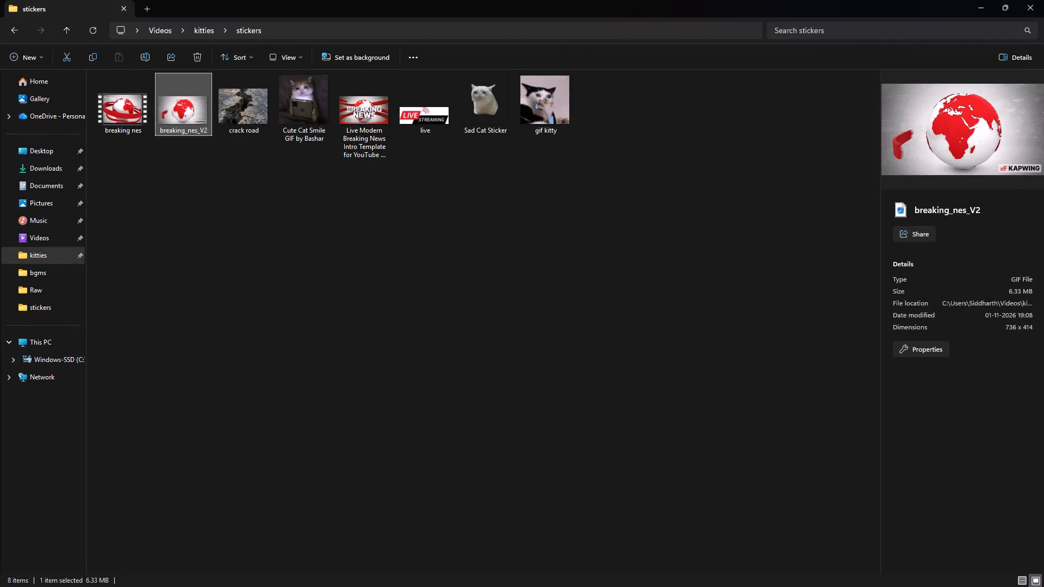
left_click(978, 16)
left_click(978, 11)
Return to the Adobe Express design and upload breaking_nes_V2 from the stickers folder onto the page.
left_click(375, 0)
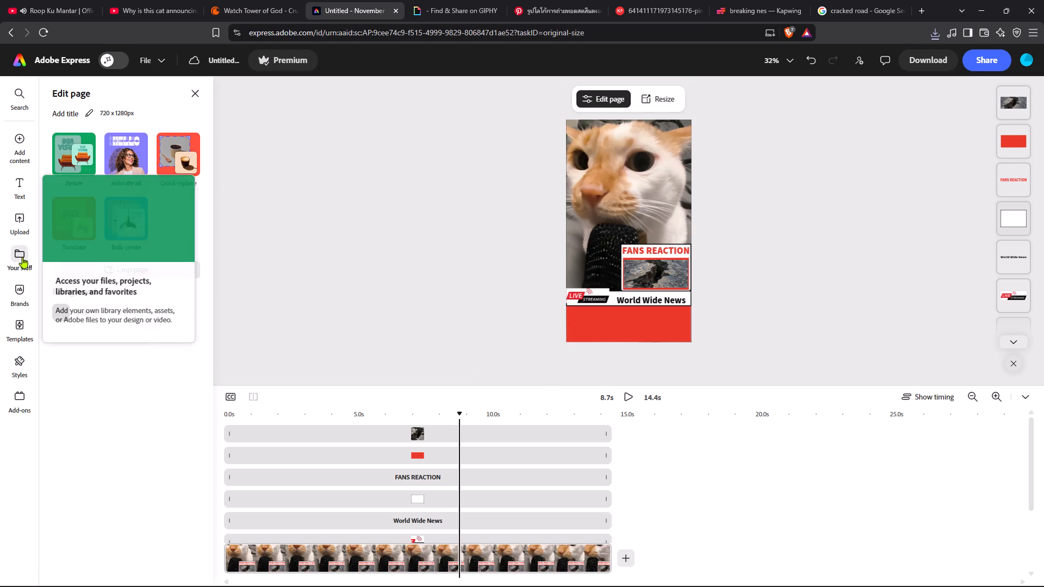
left_click(17, 228)
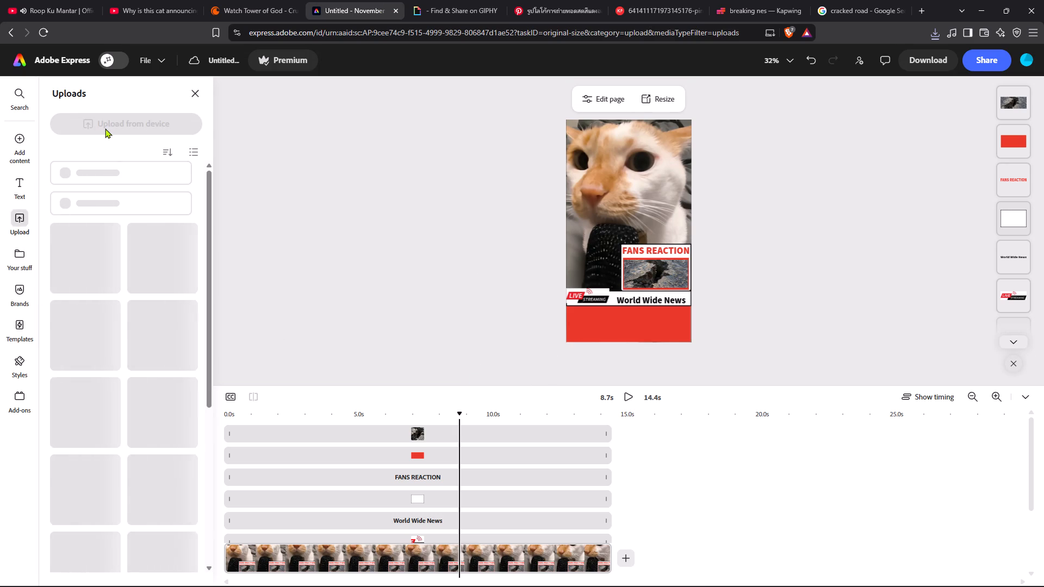
left_click(105, 128)
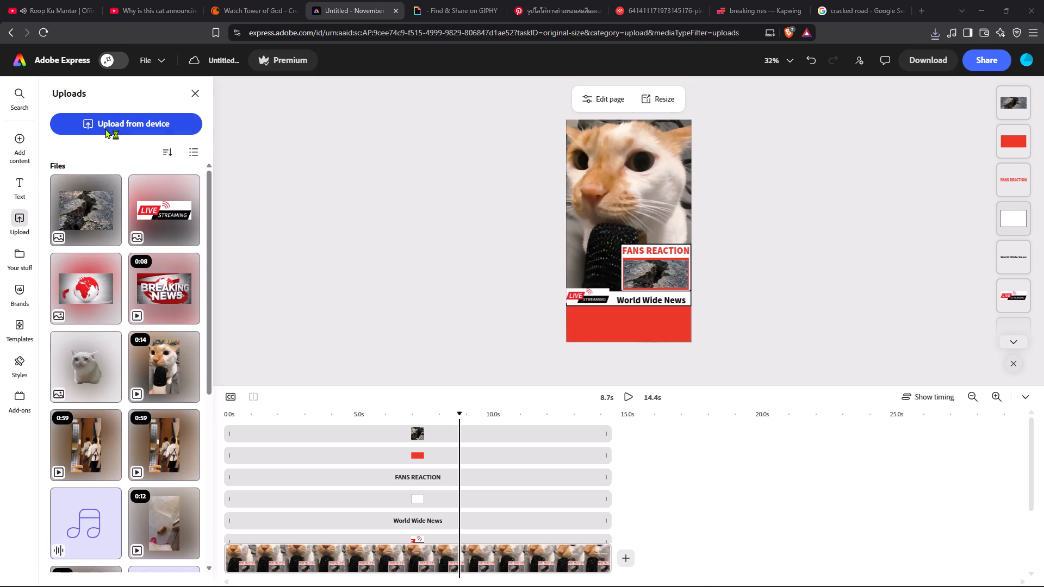
left_click(172, 118)
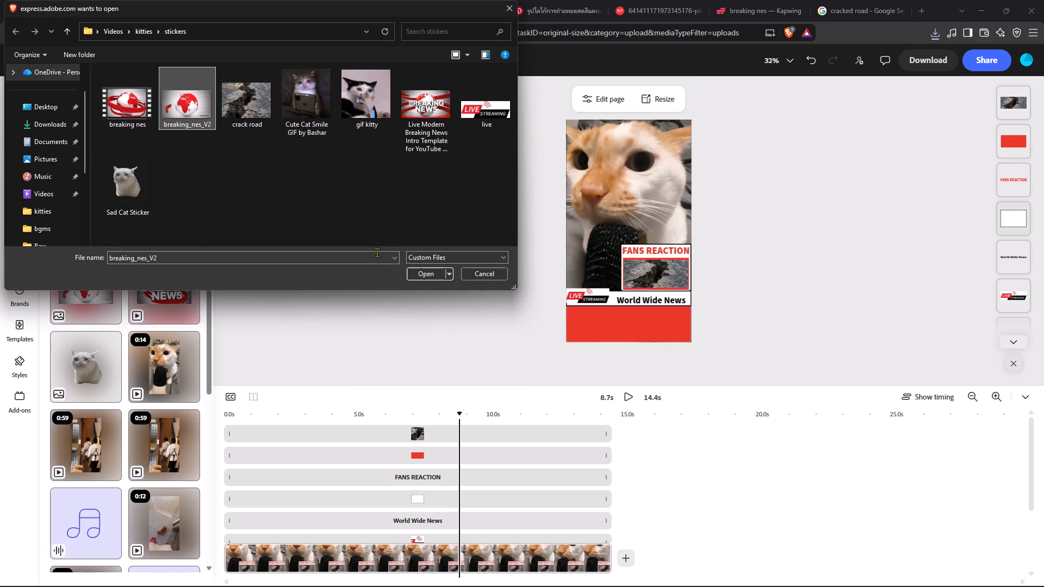
left_click(428, 270)
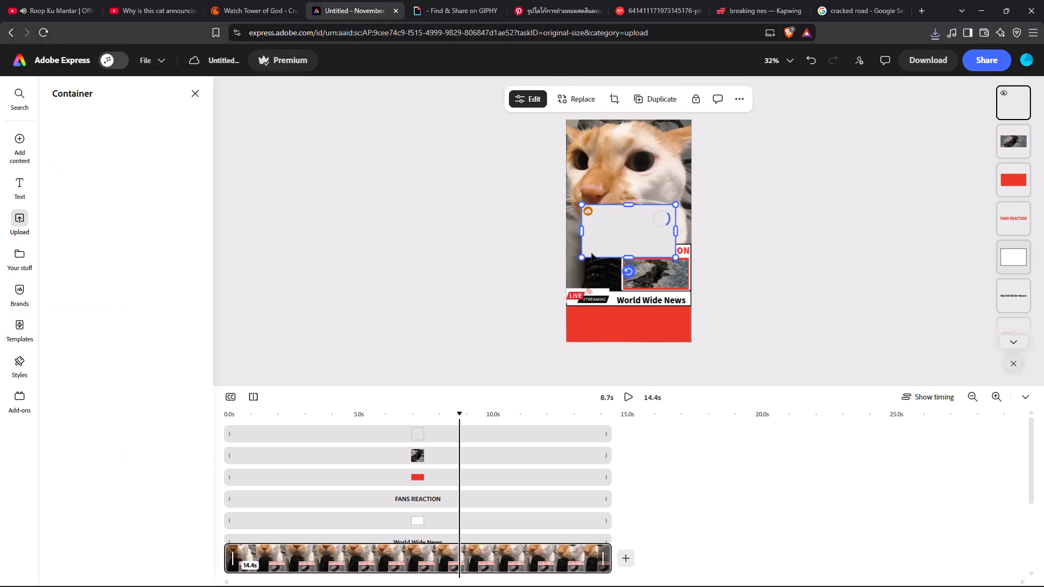
Scale the breaking_nes_V2 GIF down to about half its size and move it onto the red banner.
left_click_drag(672, 255, 649, 246)
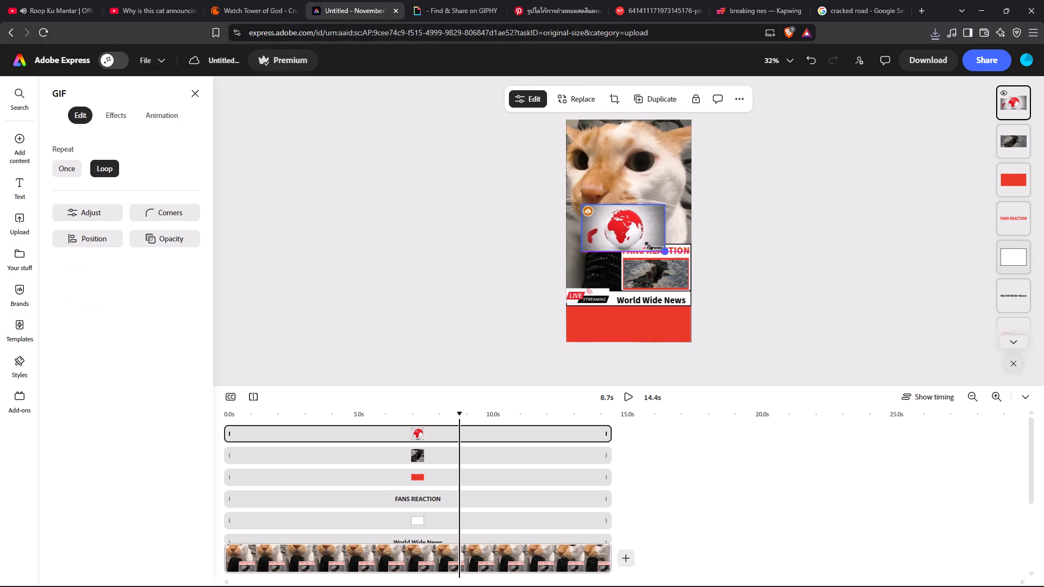
left_click_drag(649, 246, 627, 236)
left_click_drag(610, 221, 599, 315)
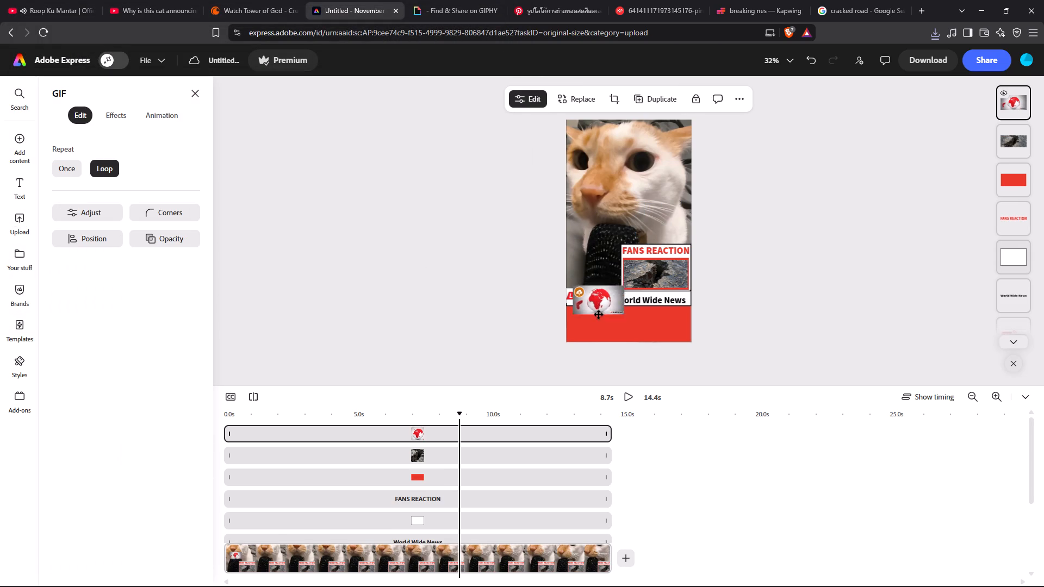
left_click_drag(599, 315, 598, 326)
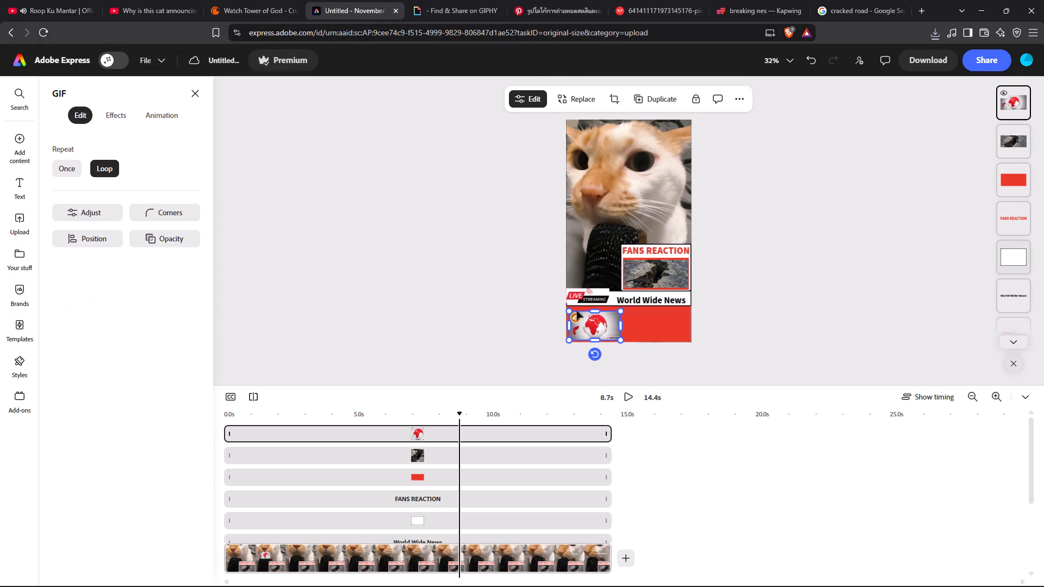
Fit the breaking news GIF to the banner's left edge and full height, widening it to cover about half the banner.
left_click(593, 312)
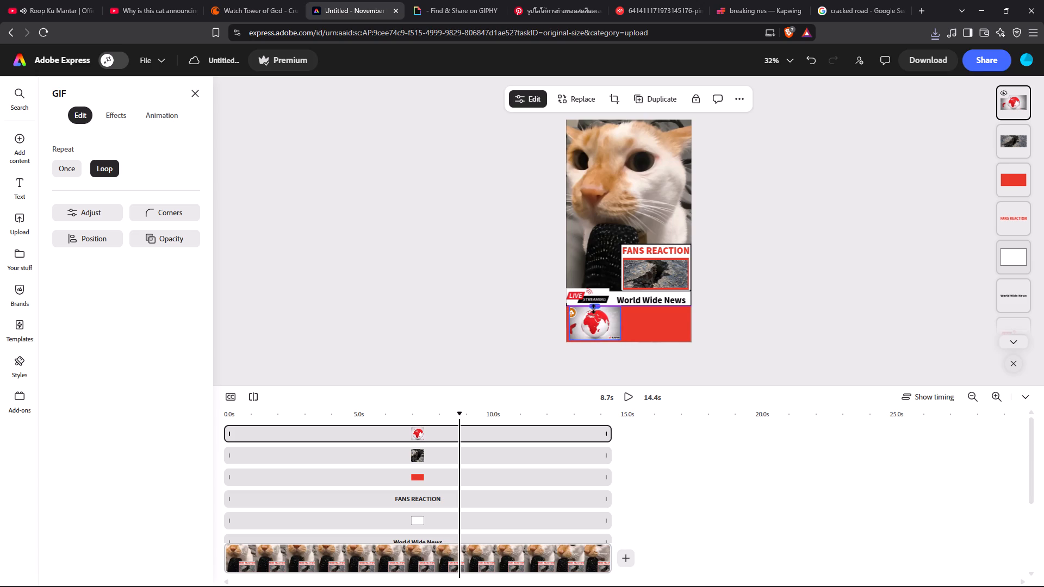
left_click(590, 315)
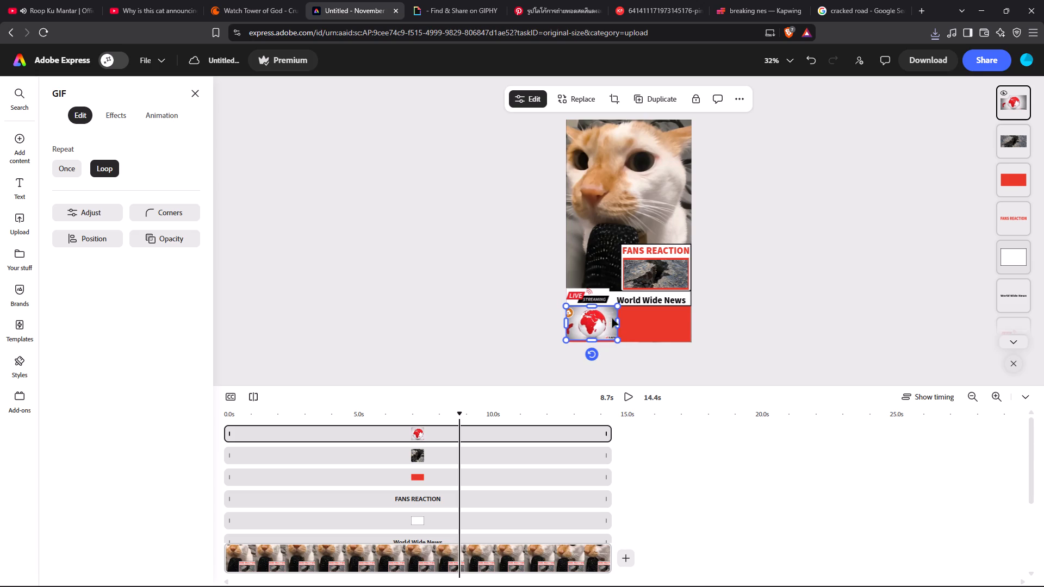
left_click(618, 321)
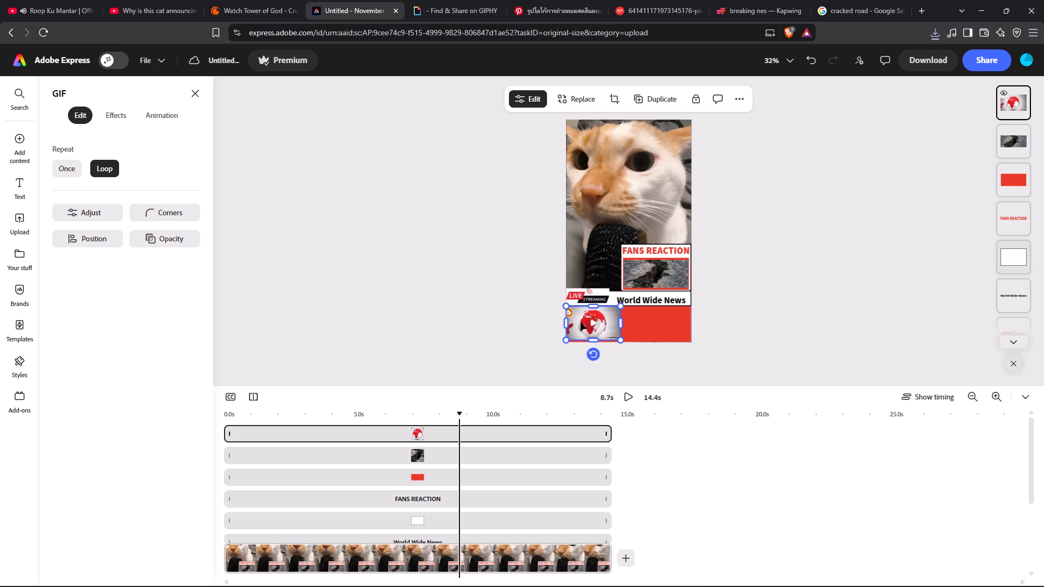
left_click_drag(581, 322, 593, 322)
left_click_drag(580, 324, 575, 323)
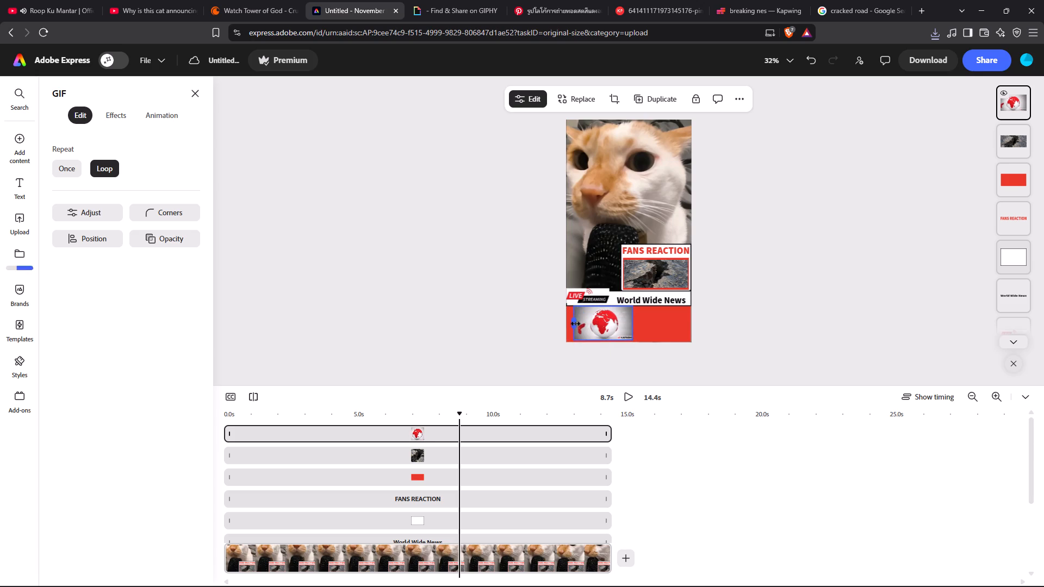
left_click_drag(575, 323, 569, 323)
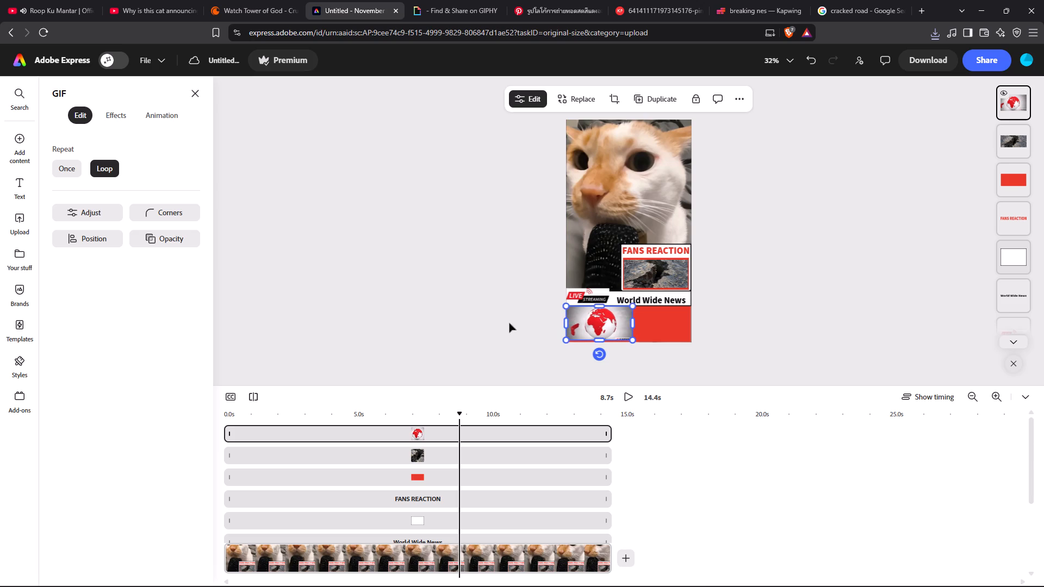
left_click(470, 335)
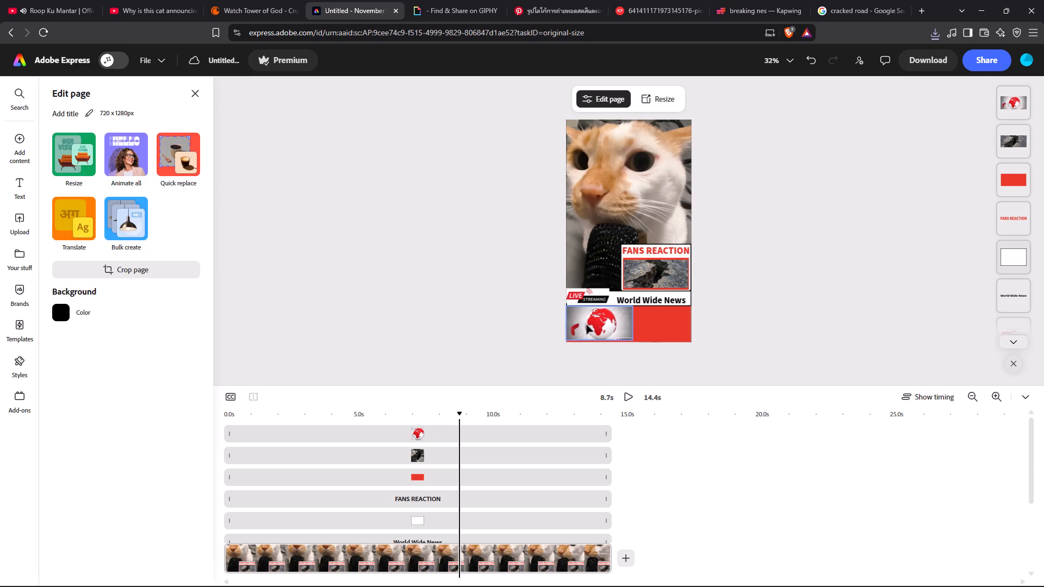
left_click(588, 324)
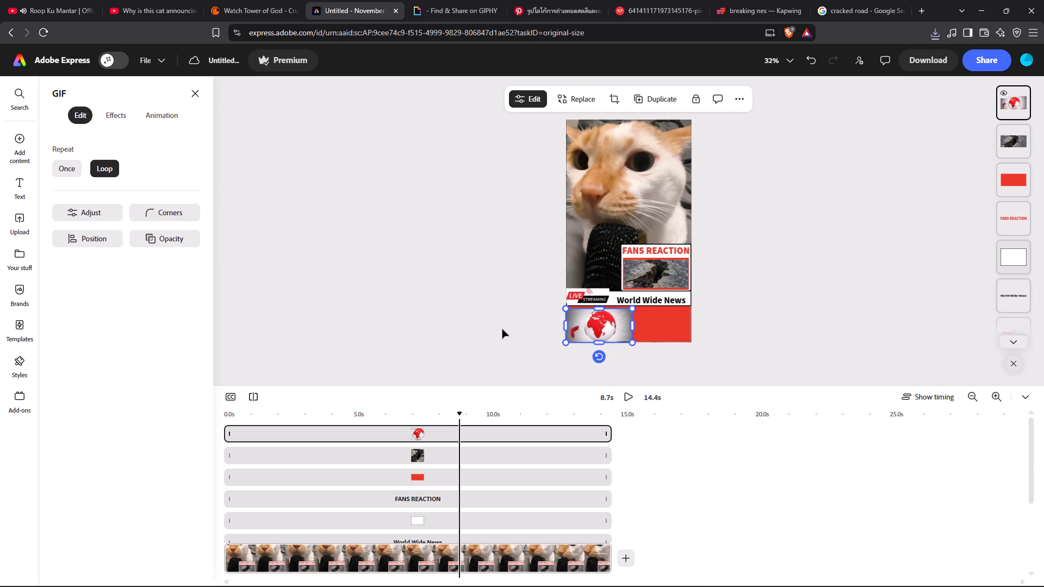
left_click(502, 329)
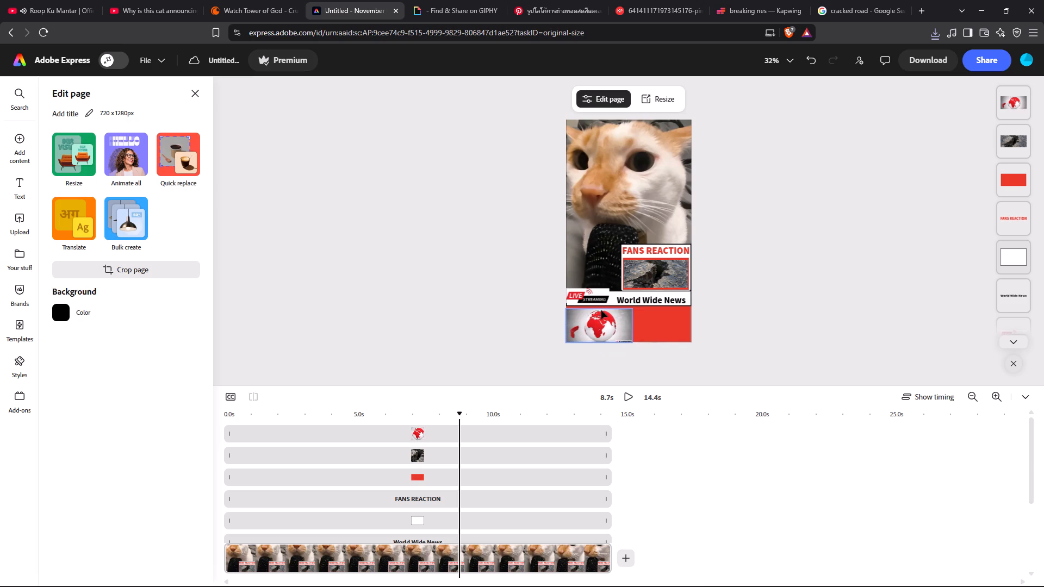
left_click(599, 314)
left_click(596, 308)
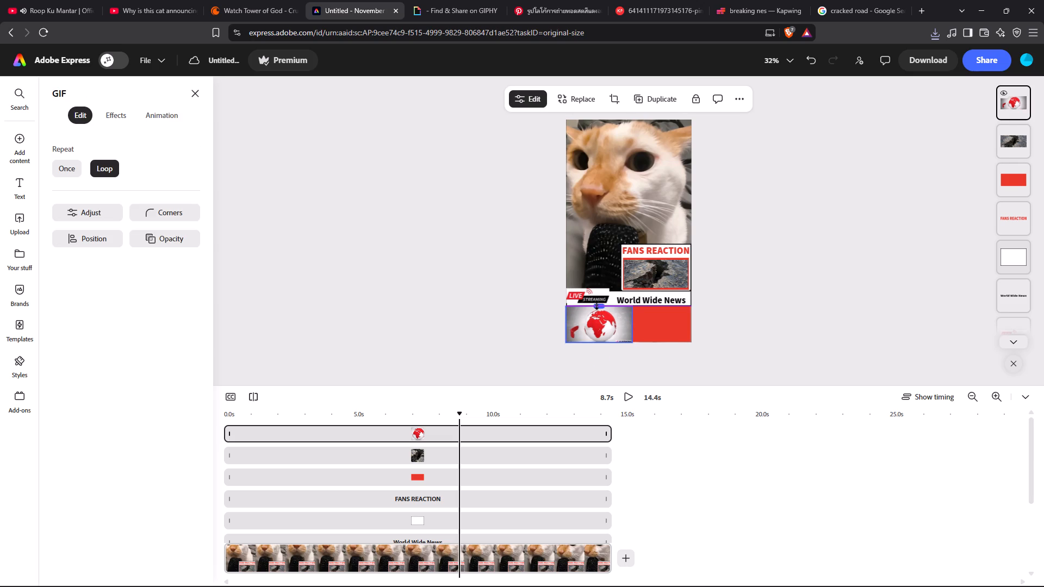
left_click(483, 313)
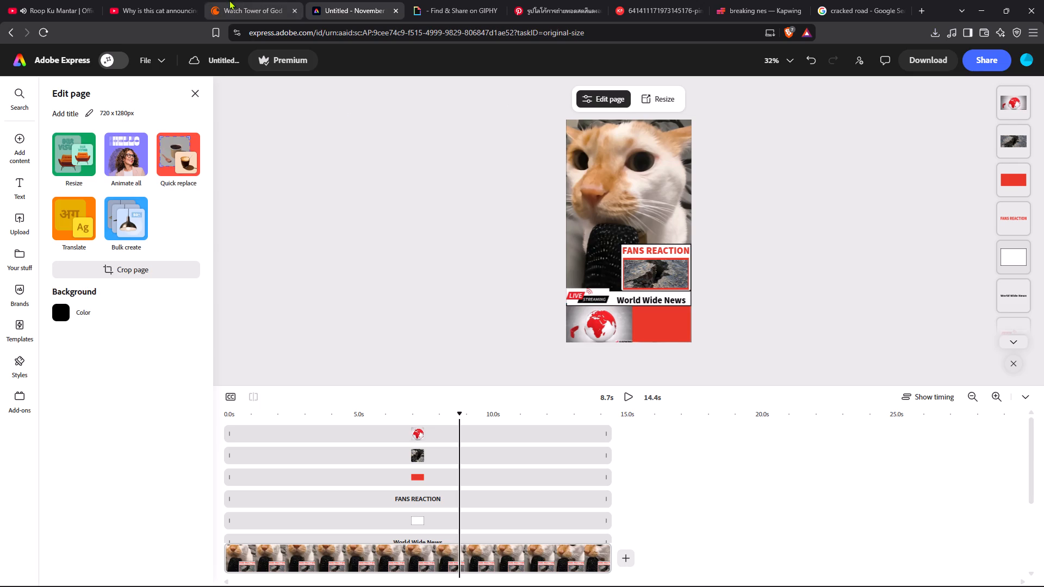
Check the news layout in the reference cat retirement Short on YouTube, and play the Adobe Express design to its end.
left_click(149, 0)
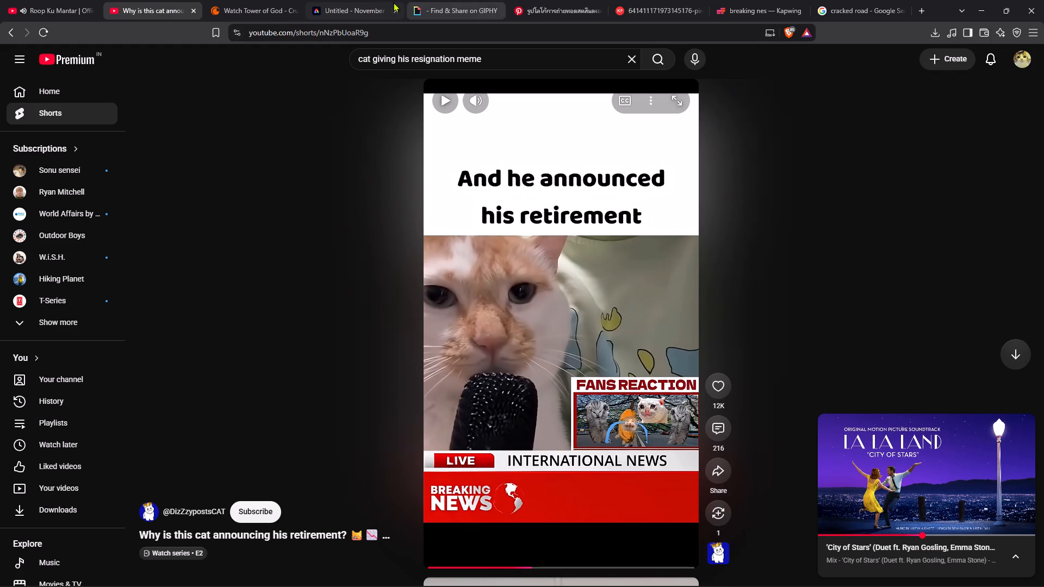
left_click(369, 2)
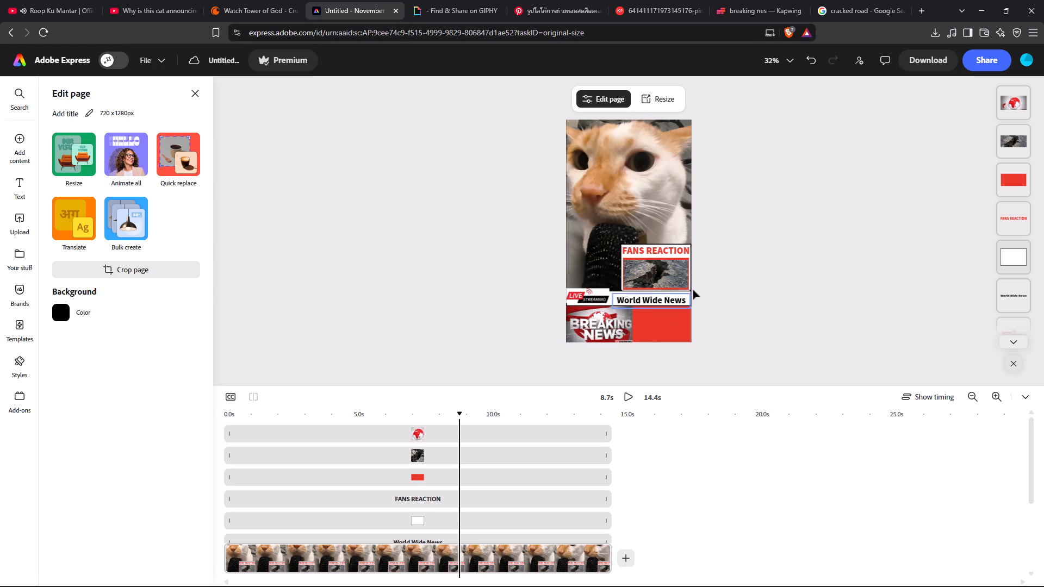
left_click(624, 402)
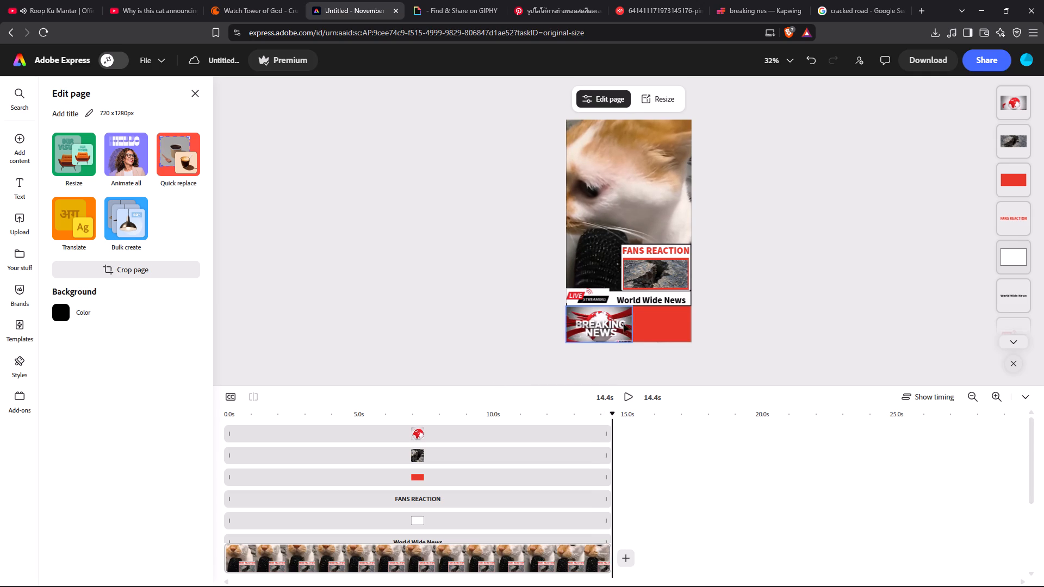
Upload the Cute Cat Smile GIF from the kitties stickers folder onto the page.
left_click(24, 225)
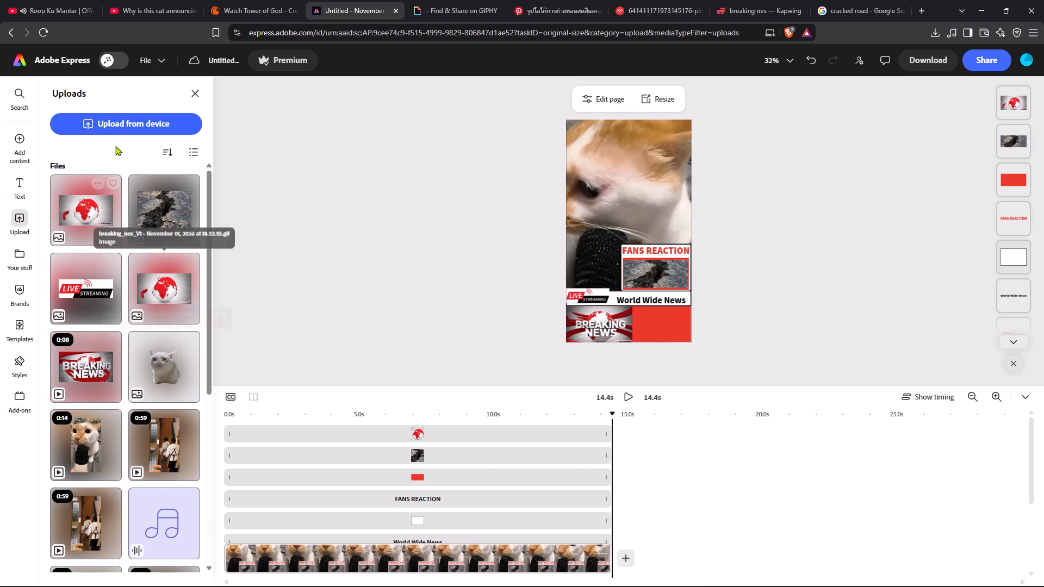
left_click(122, 128)
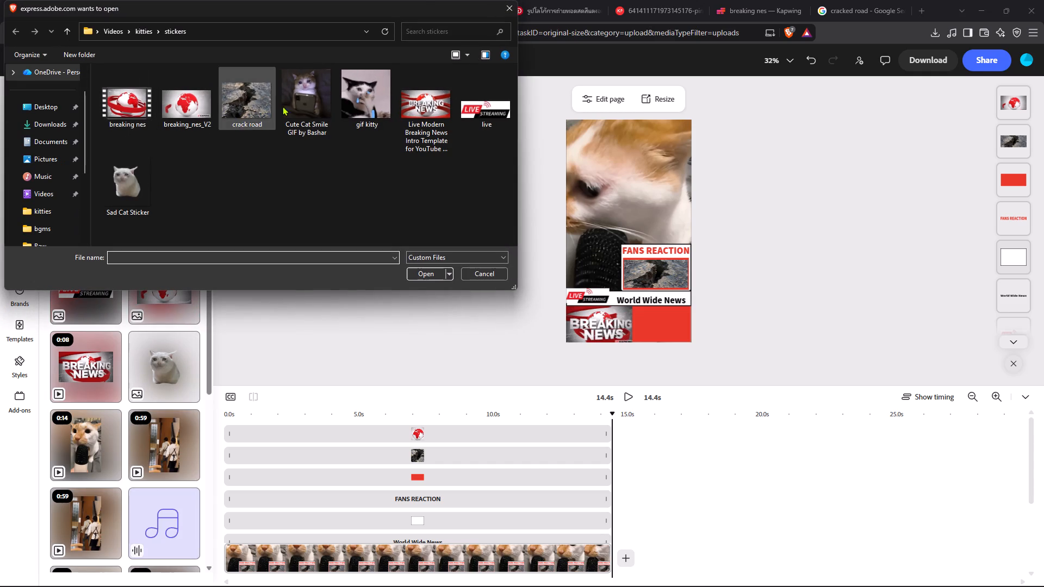
left_click(291, 102)
left_click(424, 271)
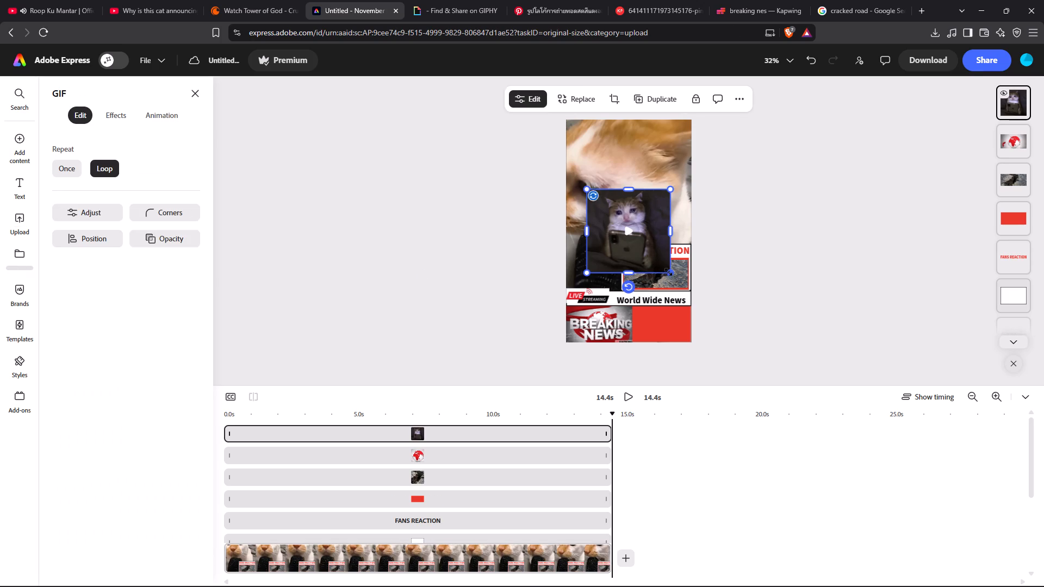
Shrink the Cute Cat Smile GIF to fit the FANS REACTION picture box and place it at the box's right side.
left_click_drag(668, 272, 605, 216)
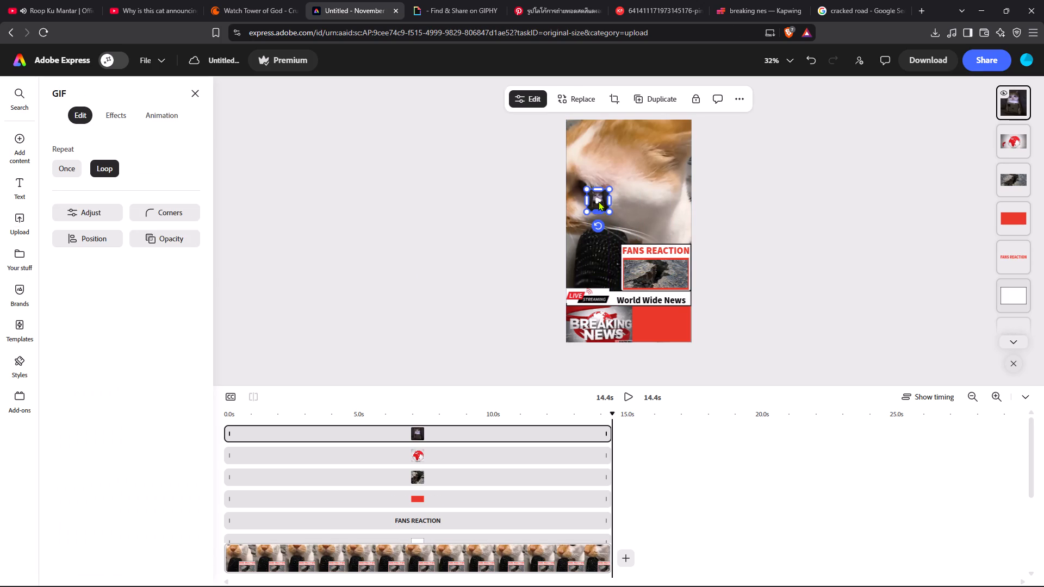
left_click_drag(596, 199, 612, 242)
left_click_drag(593, 202, 617, 239)
left_click_drag(600, 205, 605, 218)
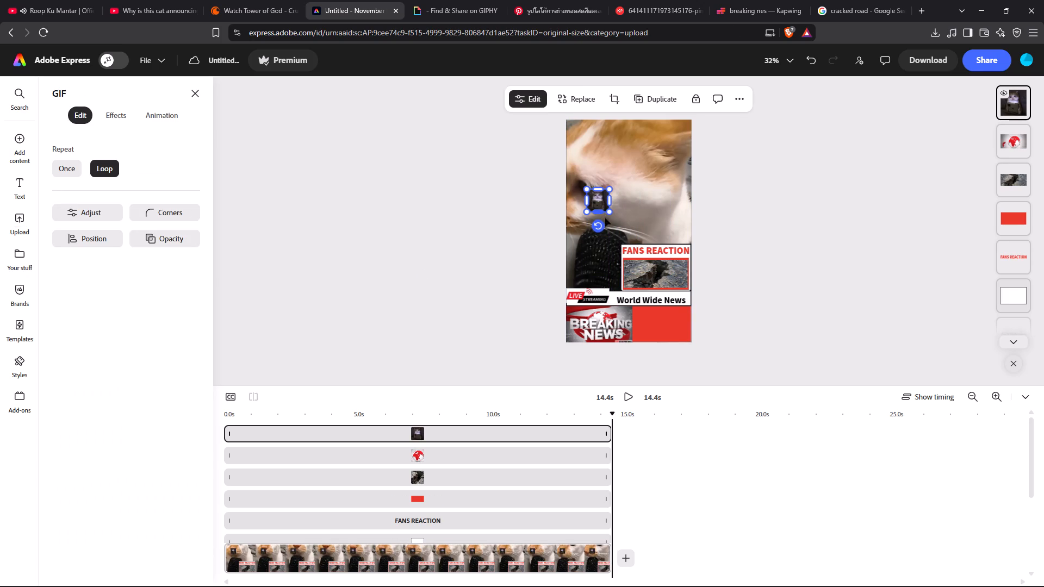
left_click_drag(605, 218, 607, 221)
left_click_drag(608, 213, 616, 223)
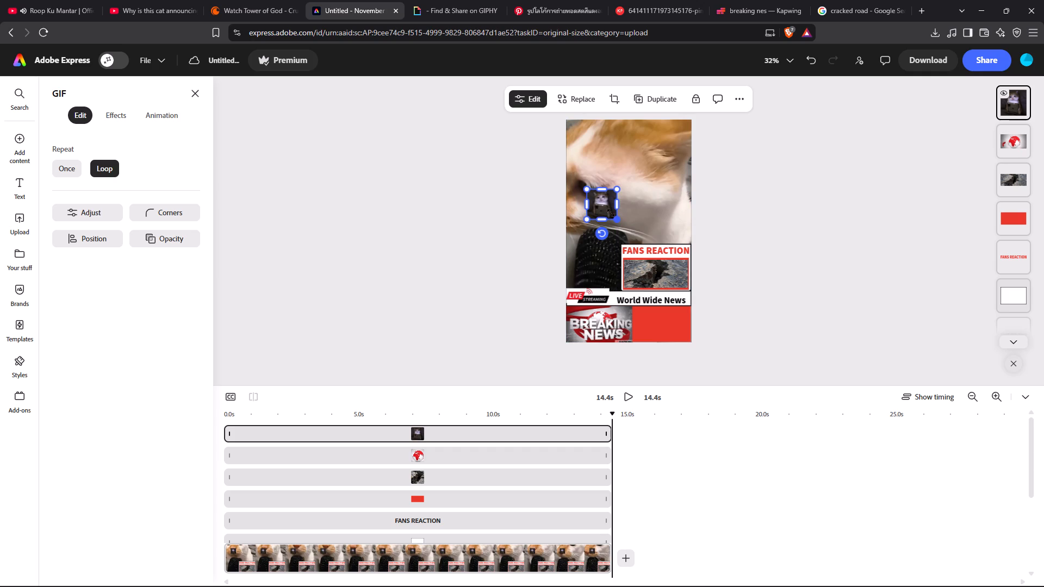
left_click_drag(608, 210, 660, 283)
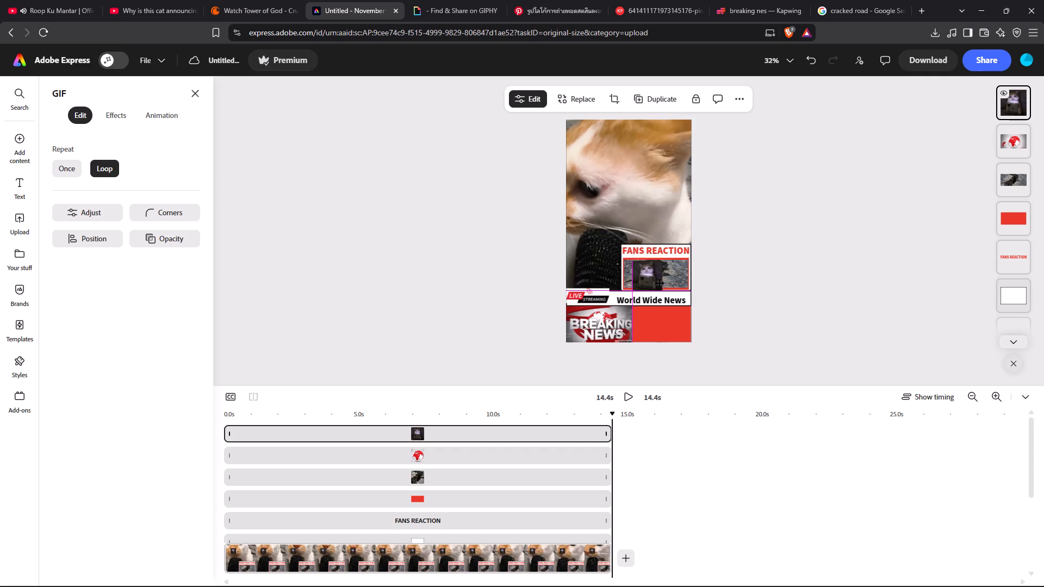
left_click_drag(660, 283, 663, 283)
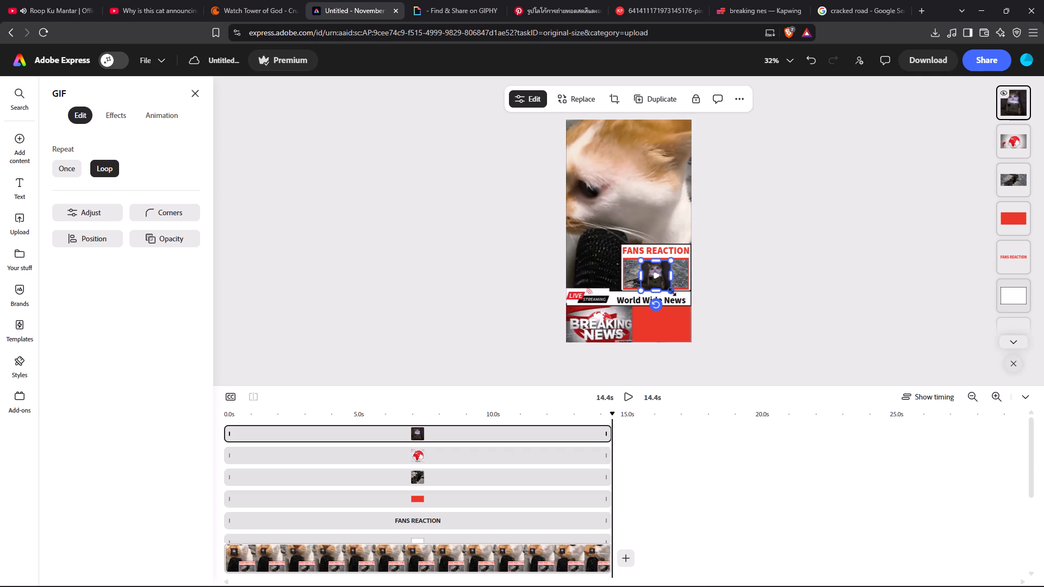
left_click_drag(672, 292, 667, 288)
left_click_drag(661, 282, 681, 282)
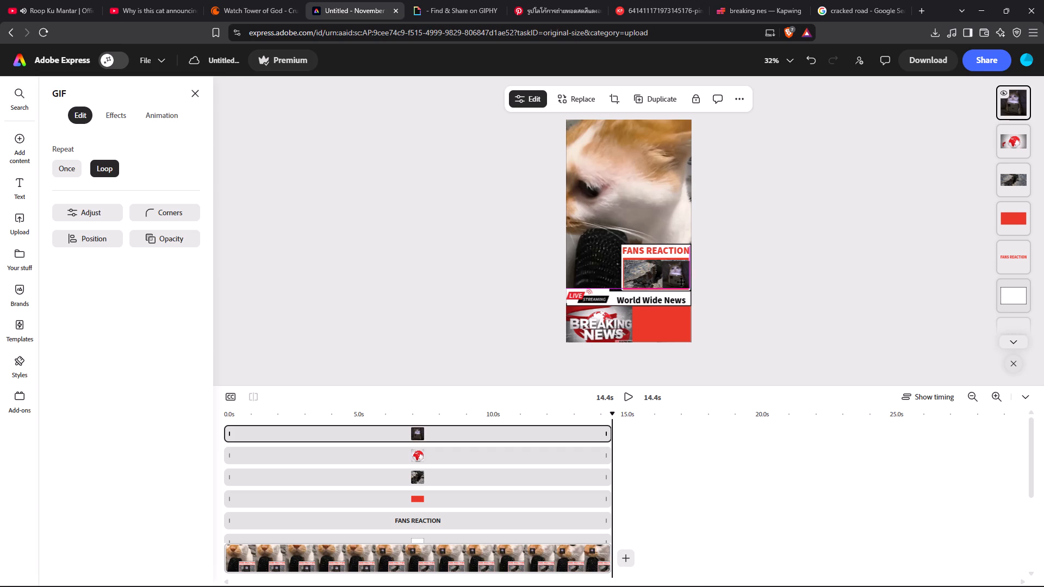
left_click_drag(681, 282, 679, 280)
left_click(516, 276)
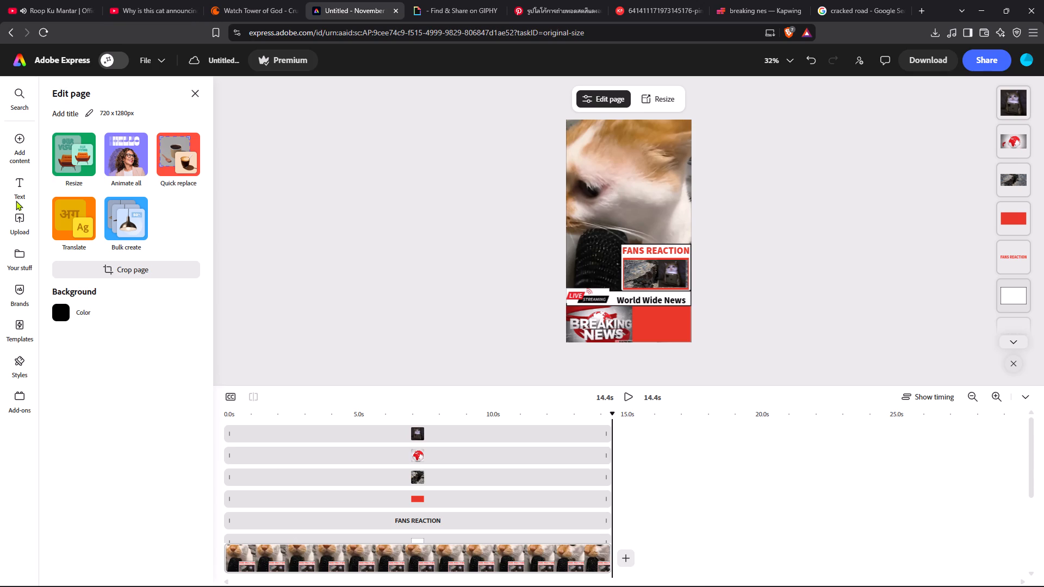
Delete the cracked-road image from the FANS REACTION box.
left_click(23, 230)
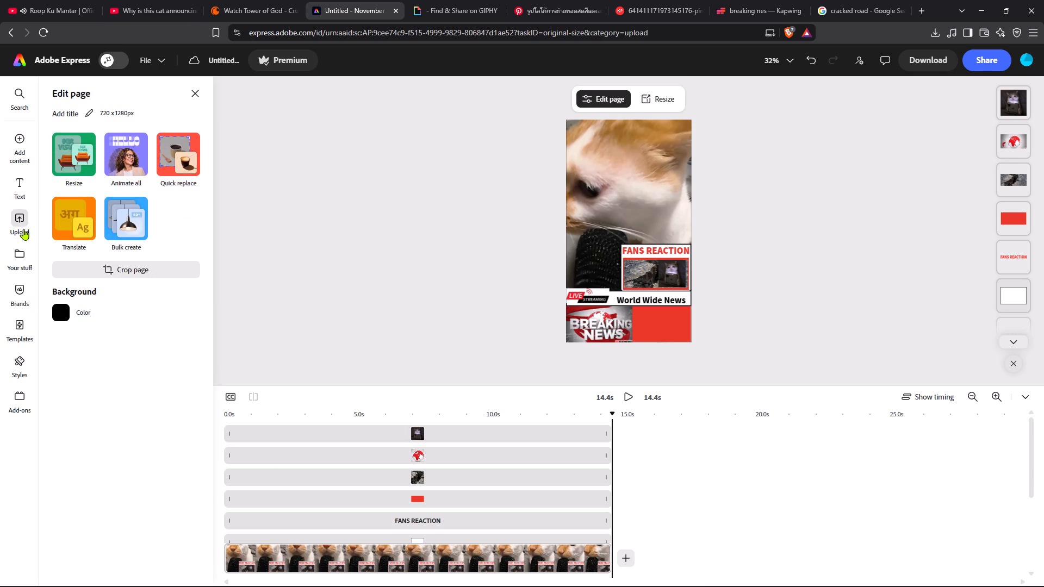
left_click(119, 126)
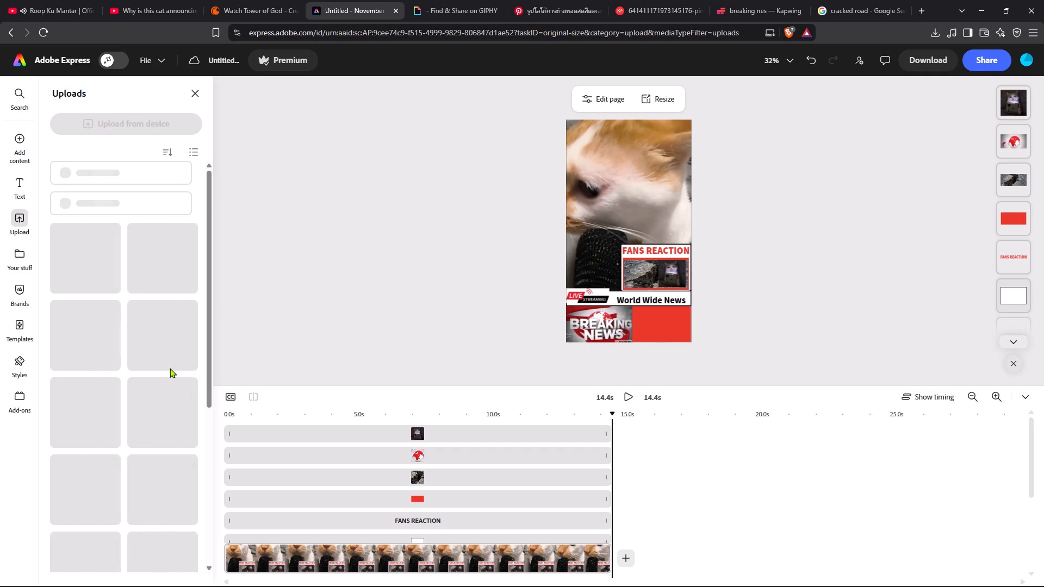
left_click(633, 268)
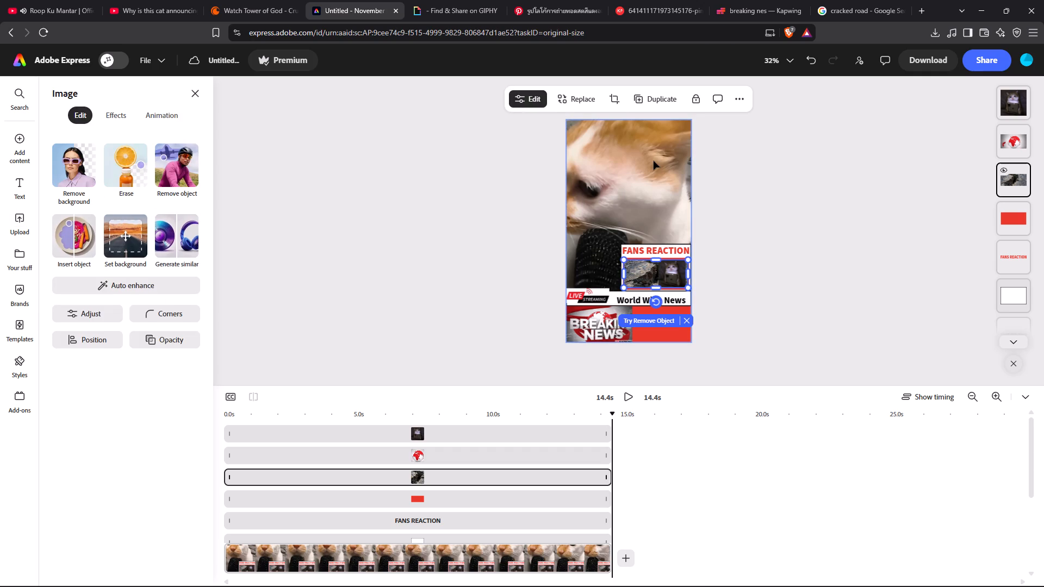
key("Delete")
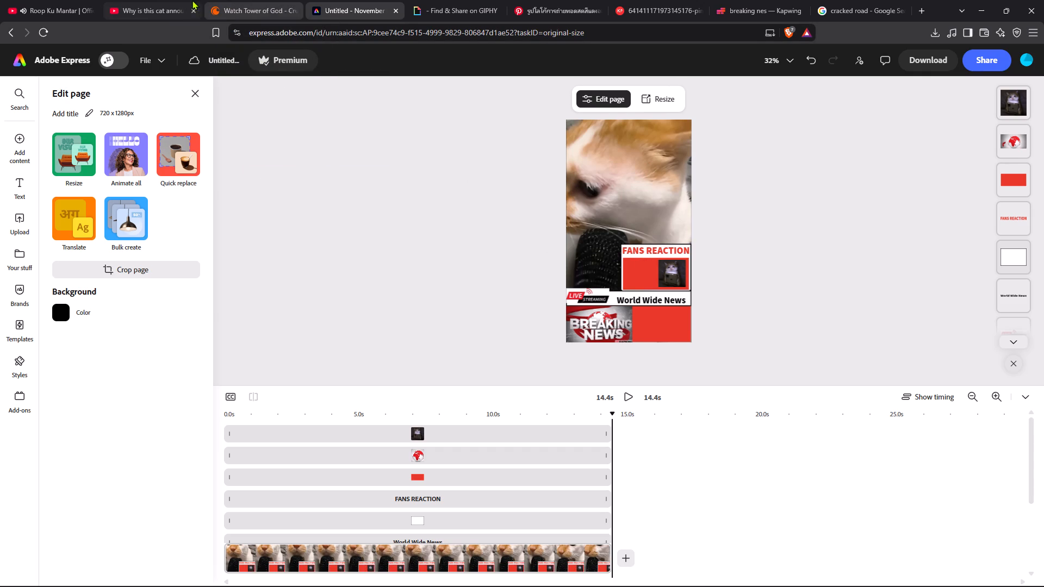
Upload the gif kitty file from the kitties stickers folder onto the page.
left_click(18, 235)
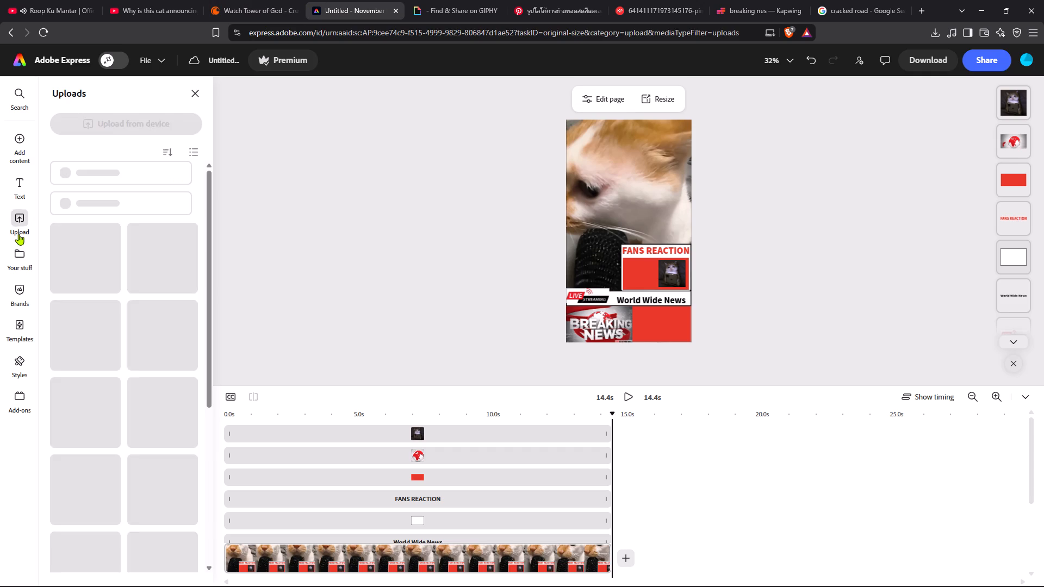
left_click(125, 123)
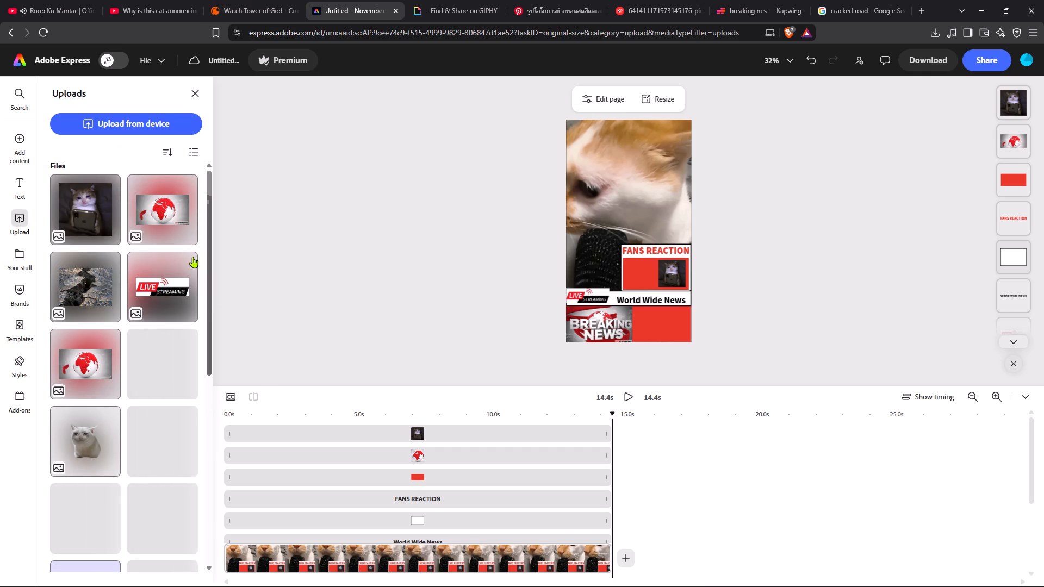
left_click(140, 124)
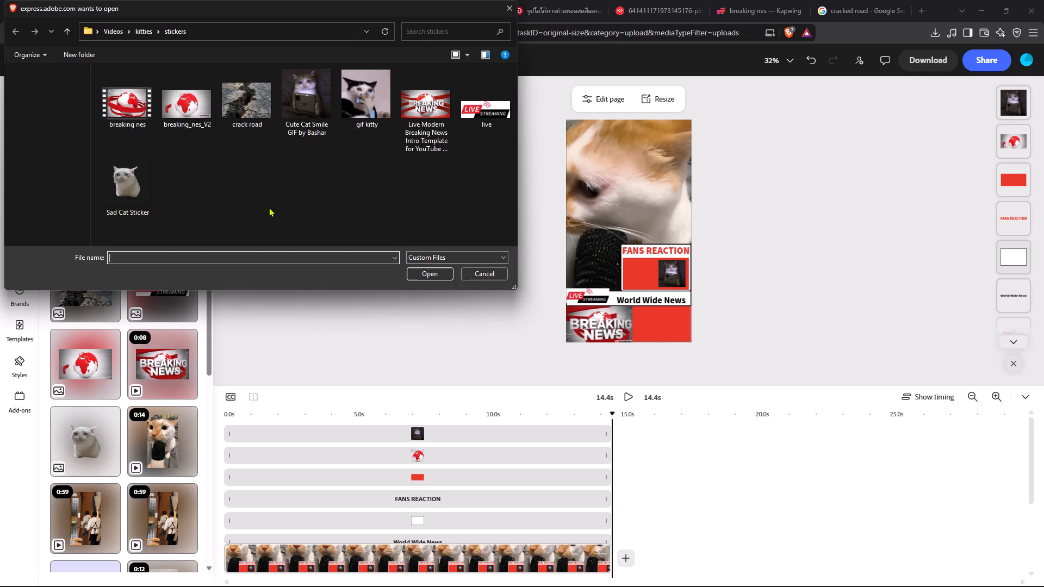
left_click(363, 109)
left_click(420, 270)
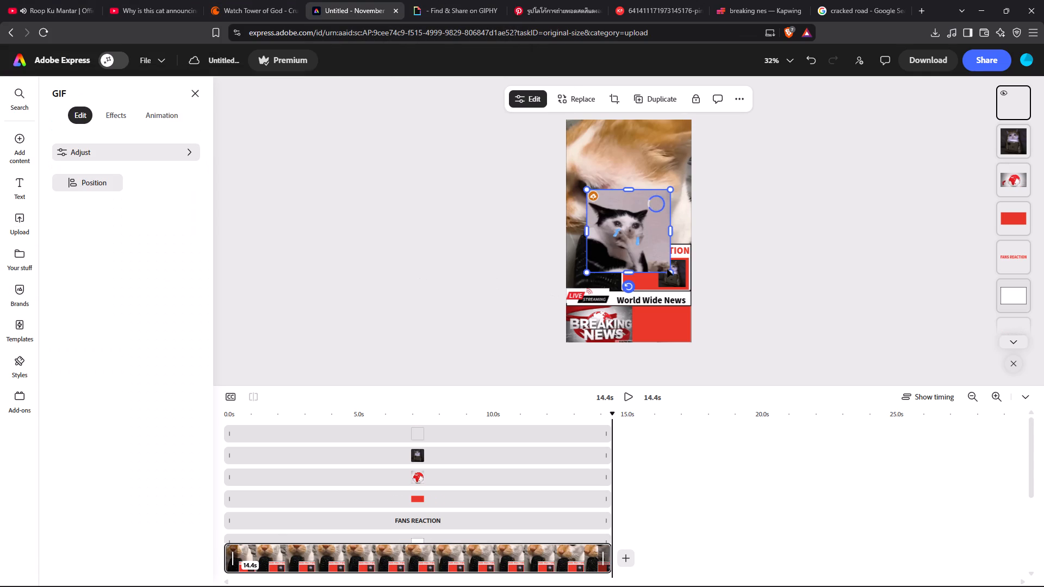
Shrink the crying black-and-white cat GIF and place it beside the Cute Cat Smile GIF in the FANS REACTION box.
left_click_drag(670, 271, 626, 230)
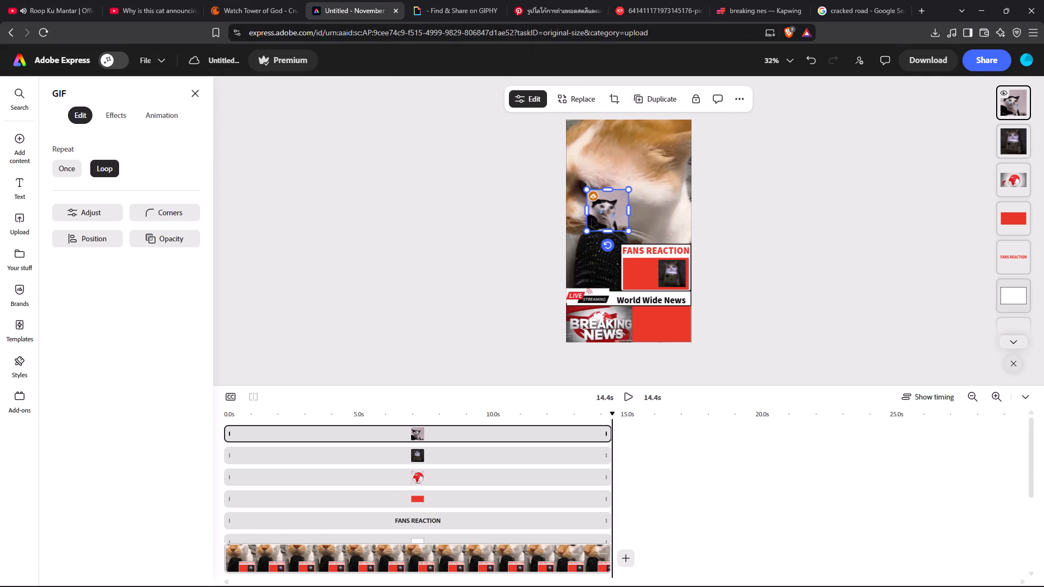
left_click_drag(593, 216, 623, 277)
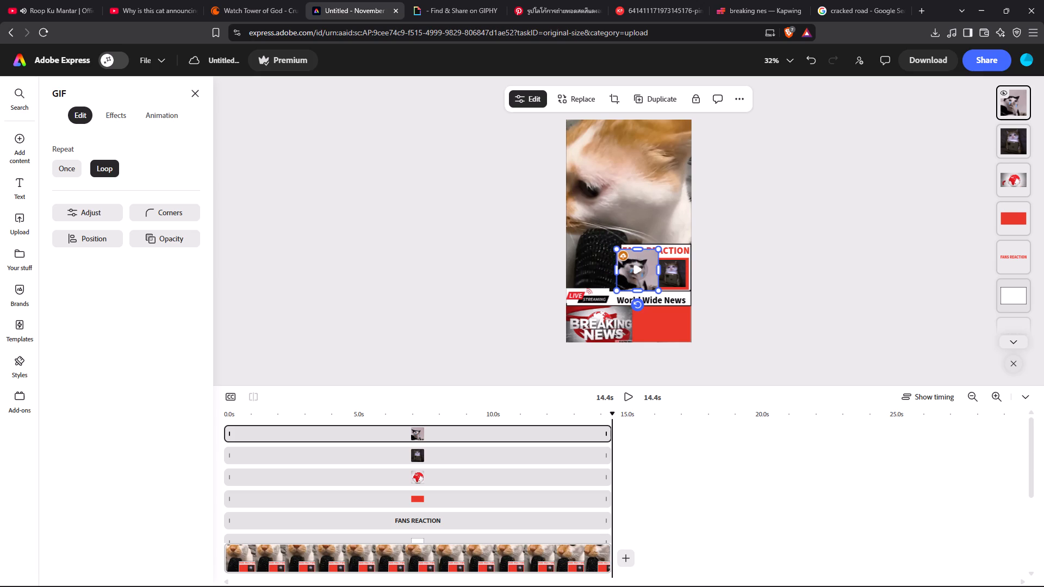
left_click_drag(616, 249, 627, 260)
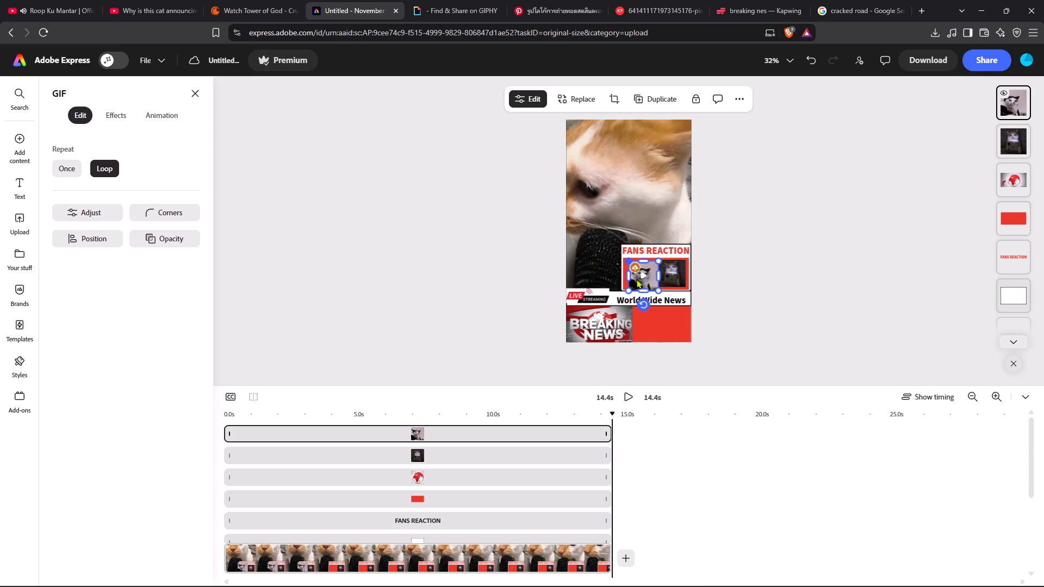
left_click(642, 284)
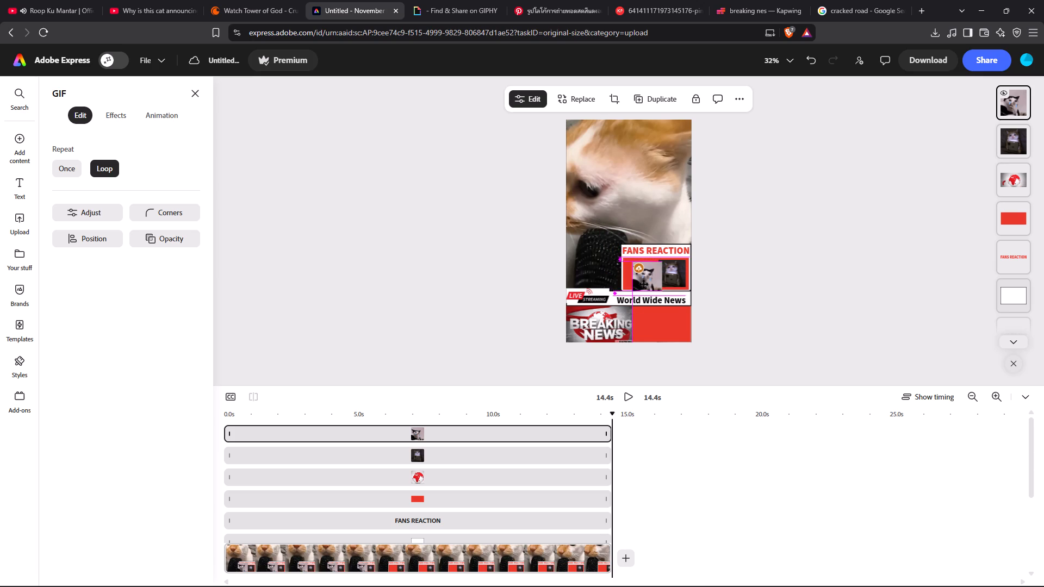
left_click(738, 279)
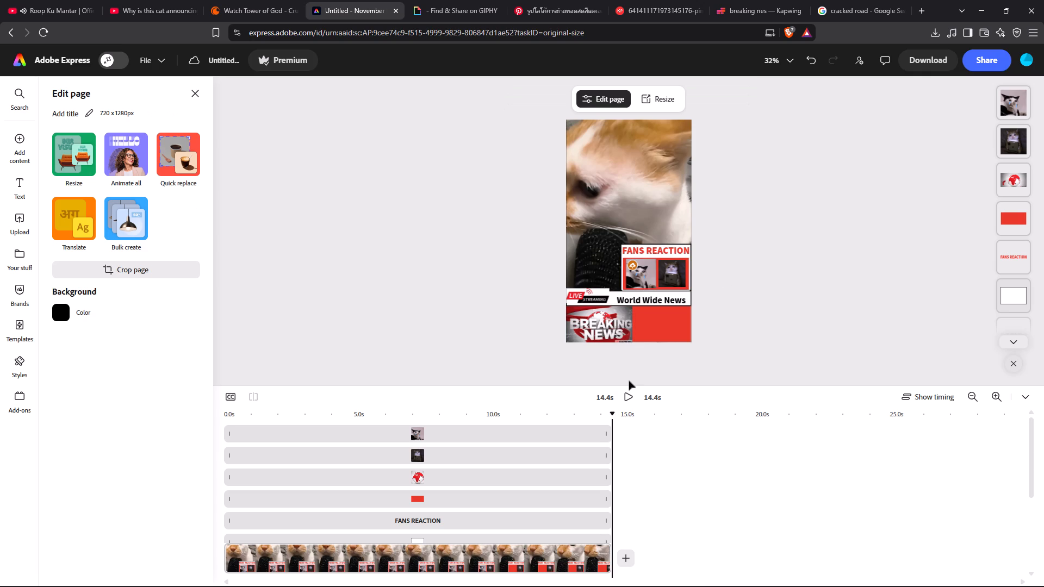
Clear the FANS REACTION box by moving the crying cat GIF onto the red banner and the Cute Cat Smile GIF onto the main video.
left_click(630, 395)
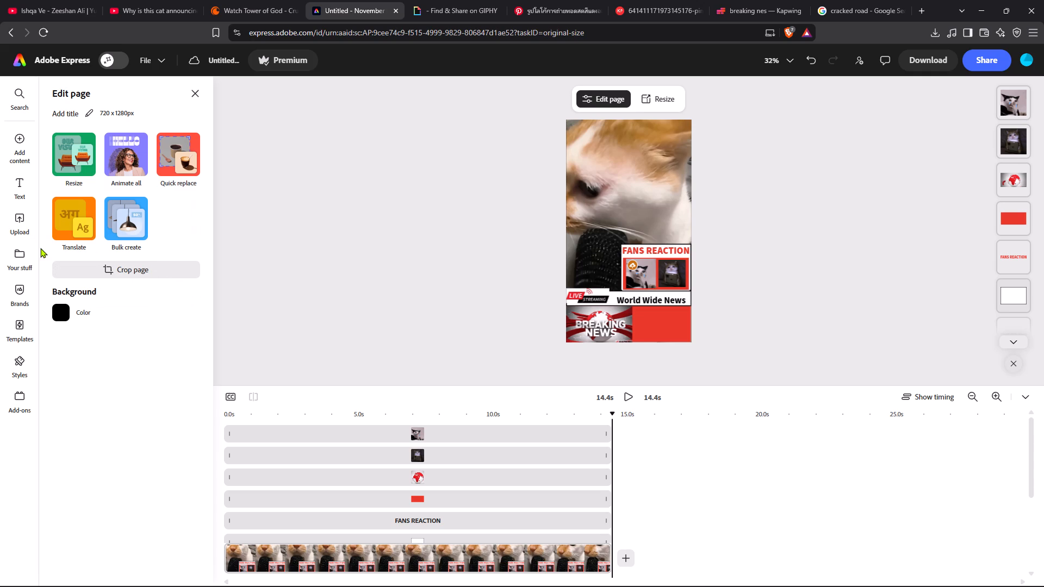
left_click(165, 0)
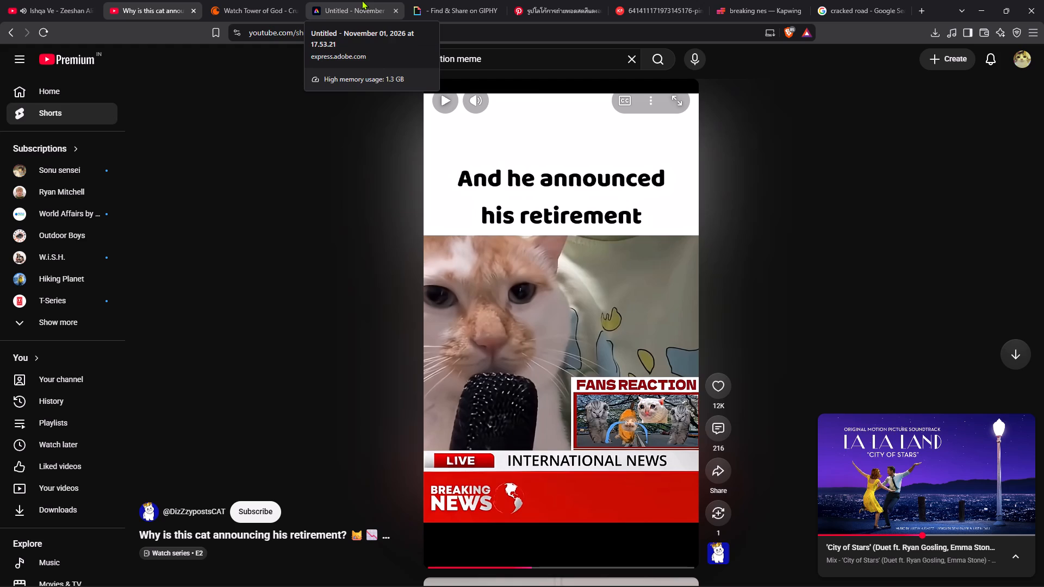
left_click(362, 0)
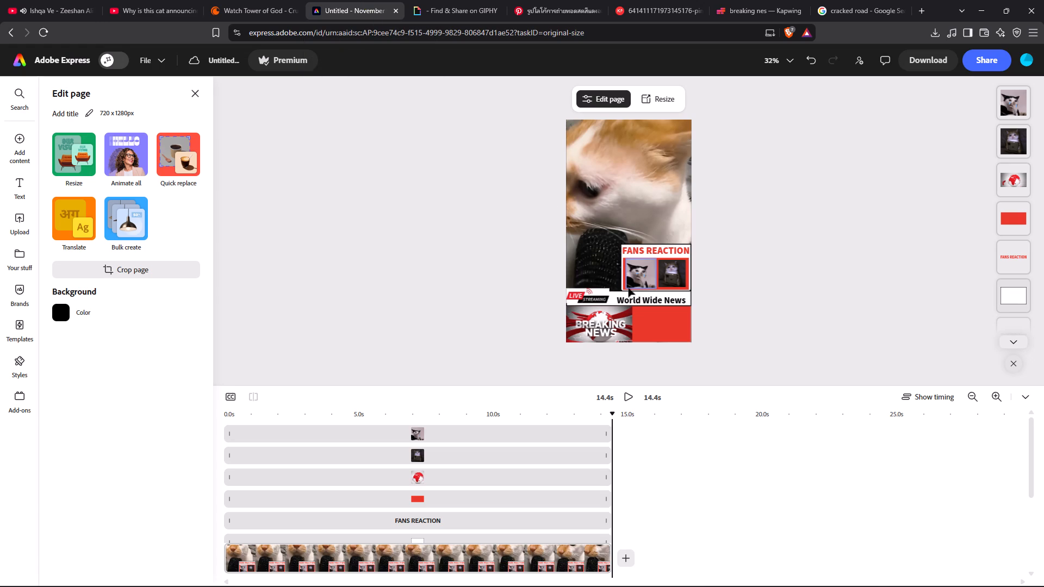
left_click_drag(642, 274, 638, 277)
left_click_drag(638, 277, 652, 324)
left_click_drag(673, 278, 596, 208)
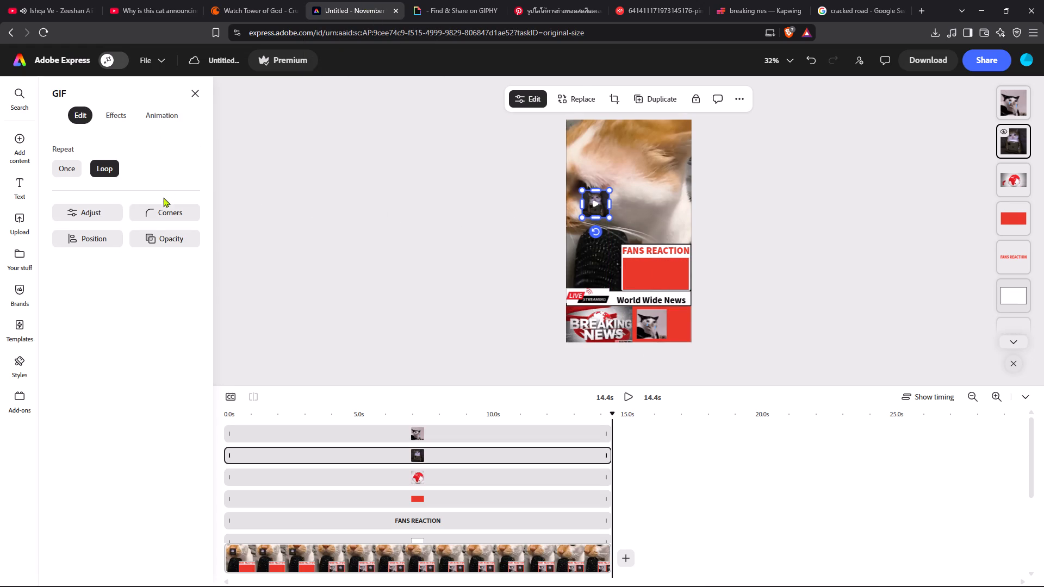
Open the list of previously uploaded media files.
left_click(26, 215)
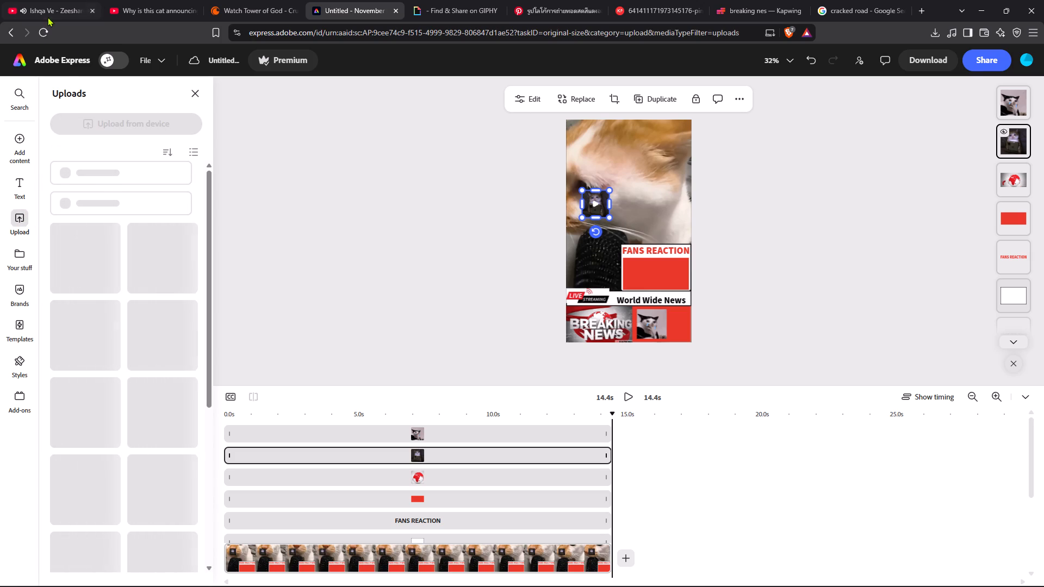
Switch to YouTube and change the playing music to the Kacey Musgraves Flower Child mix.
left_click(35, 0)
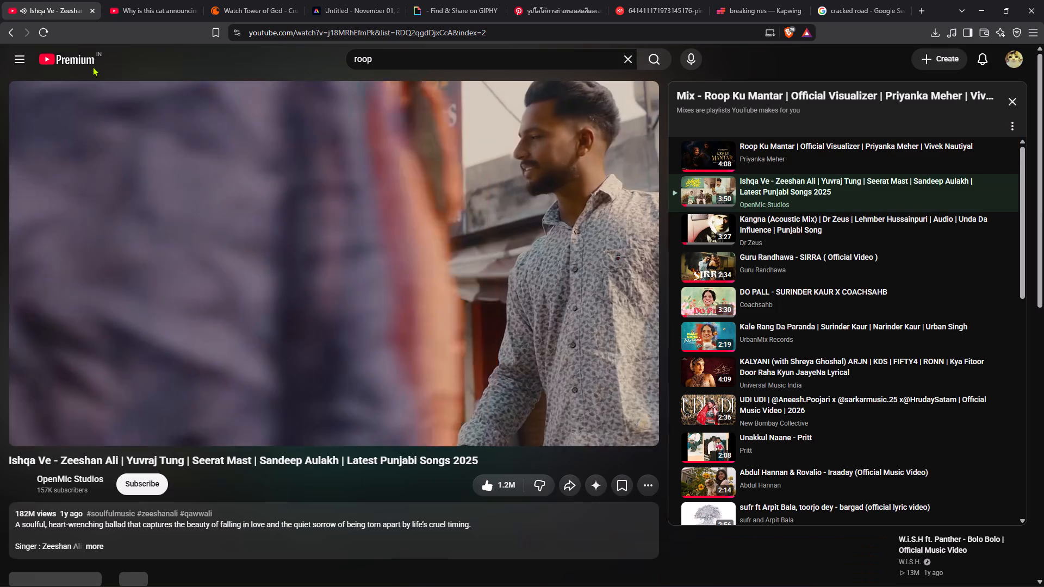
left_click(49, 61)
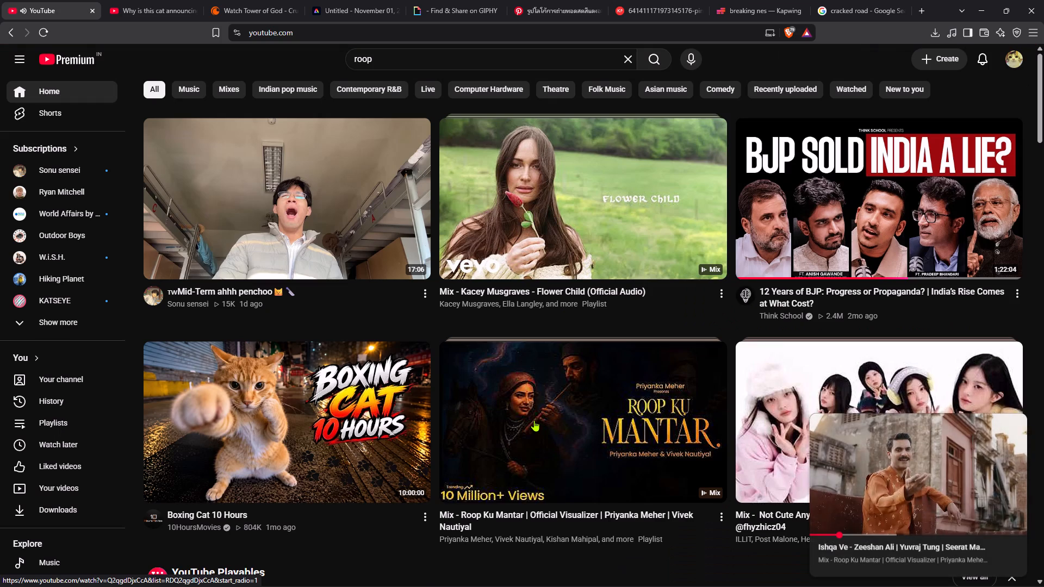
left_click(1016, 424)
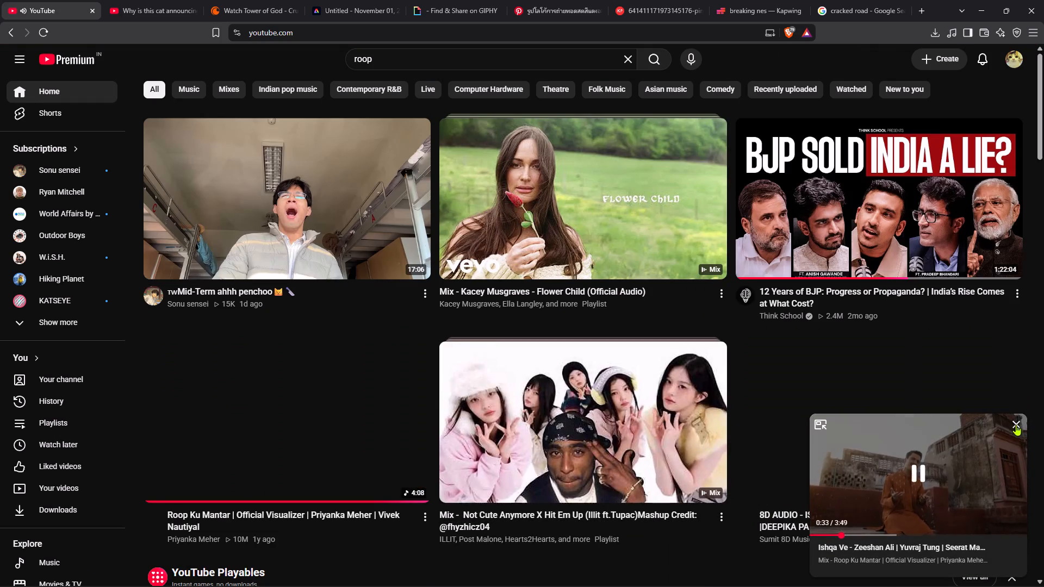
left_click(567, 217)
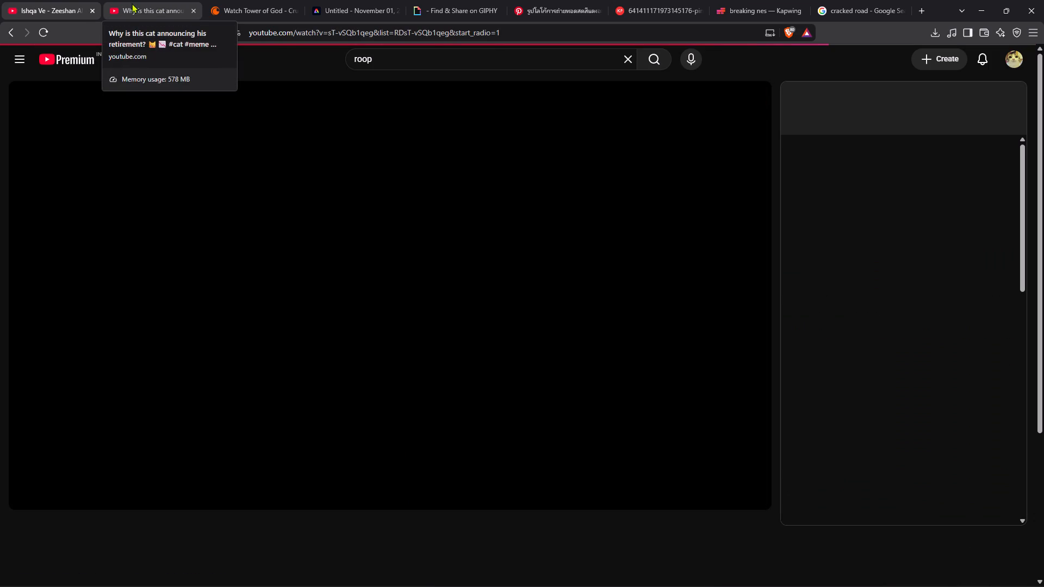
Return to Adobe Express and add the uploaded crack road image to the page as a canvas layer.
left_click(370, 4)
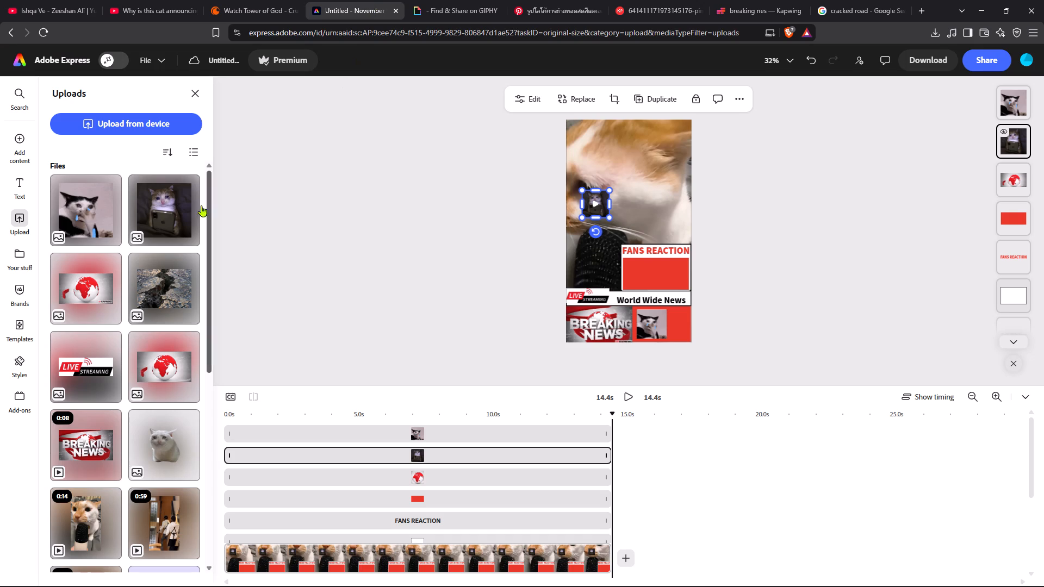
left_click(170, 295)
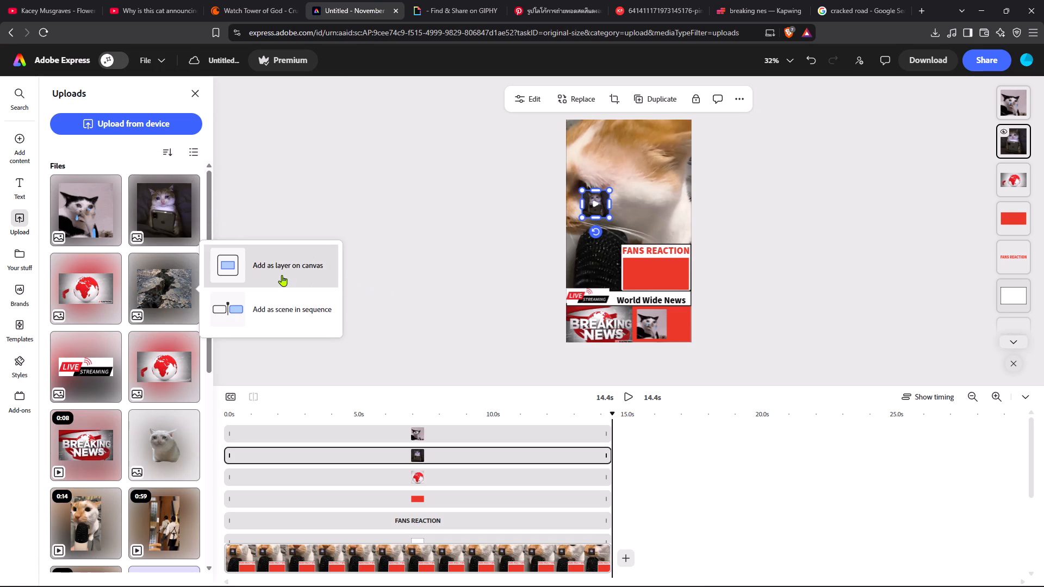
left_click(281, 269)
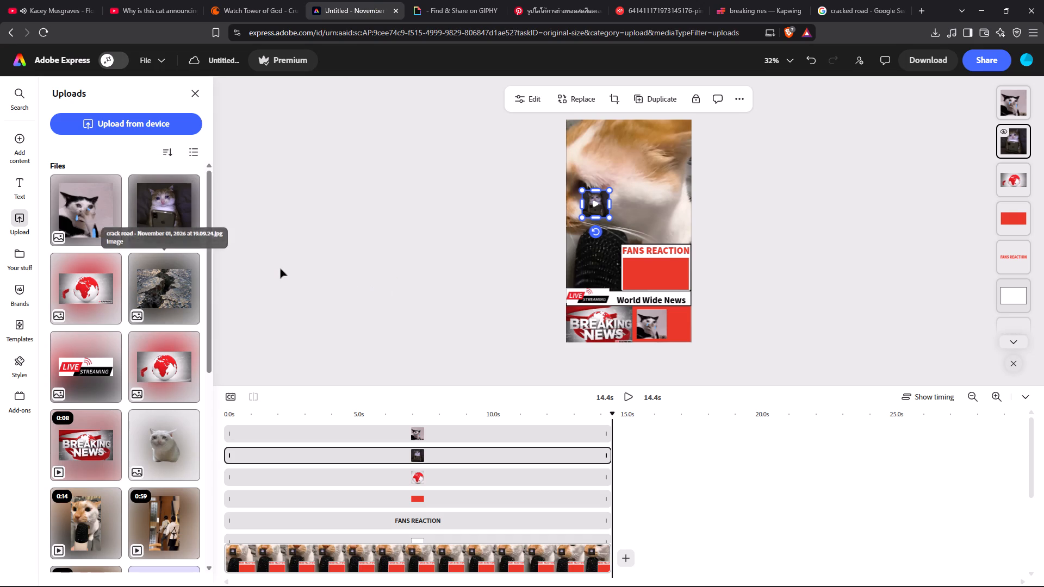
left_click(173, 282)
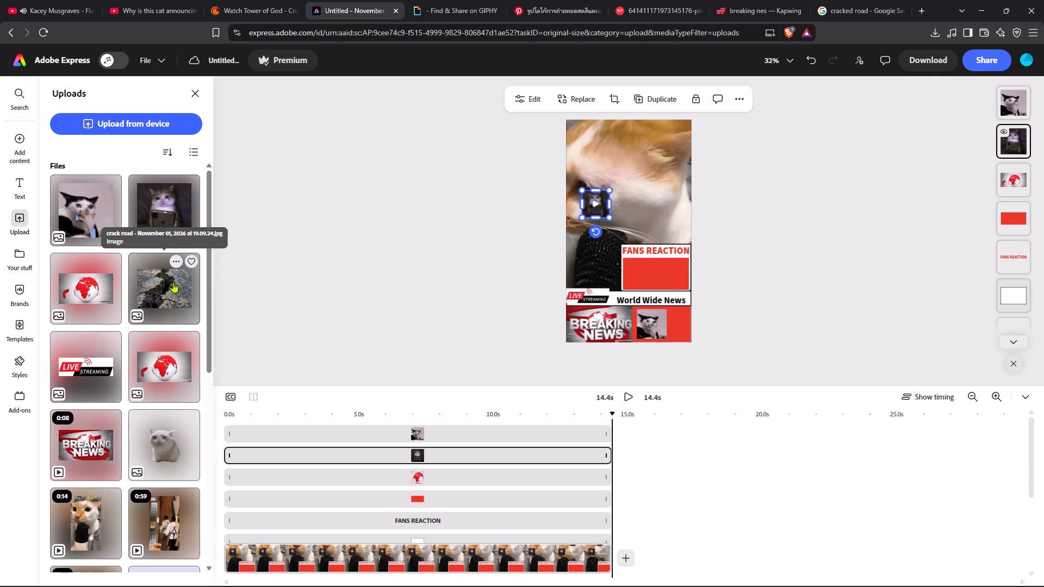
left_click_drag(172, 282, 565, 282)
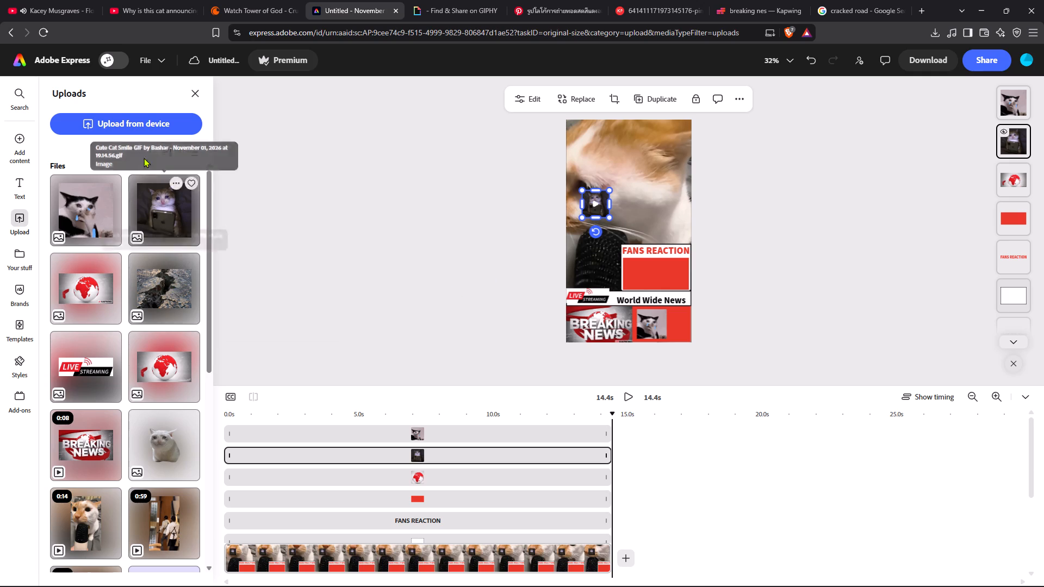
left_click(177, 290)
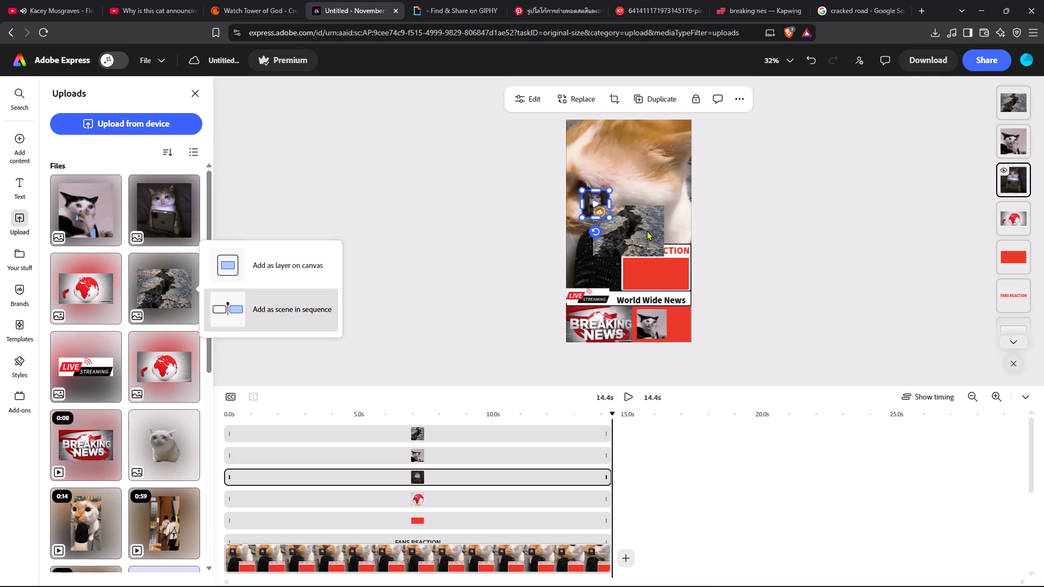
Shrink the cracked-road image, move it into the FANS REACTION picture box, and adjust its edges to fill the red frame.
left_click_drag(645, 230, 661, 256)
left_click(634, 233)
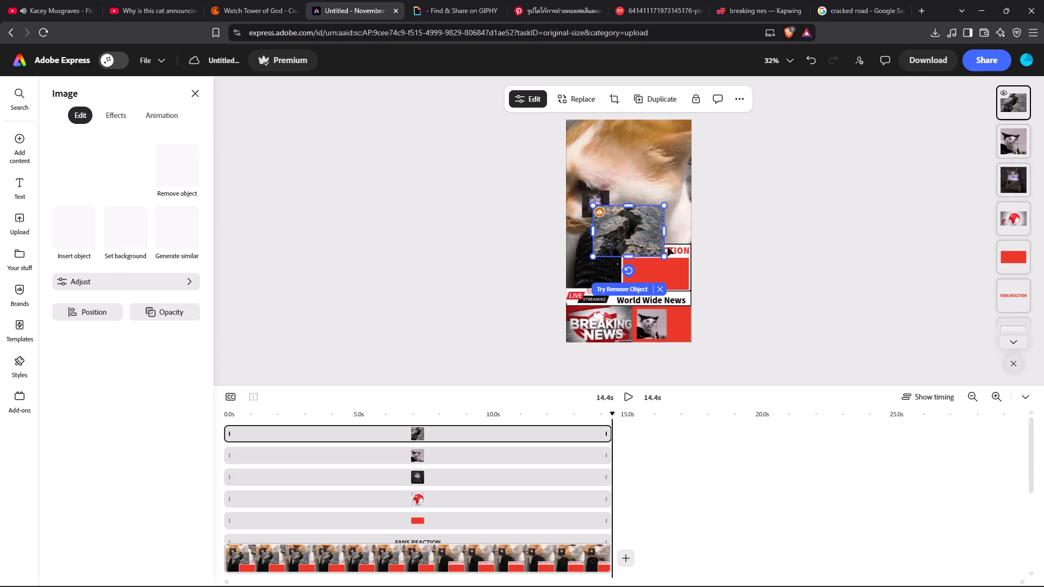
left_click_drag(664, 255, 645, 244)
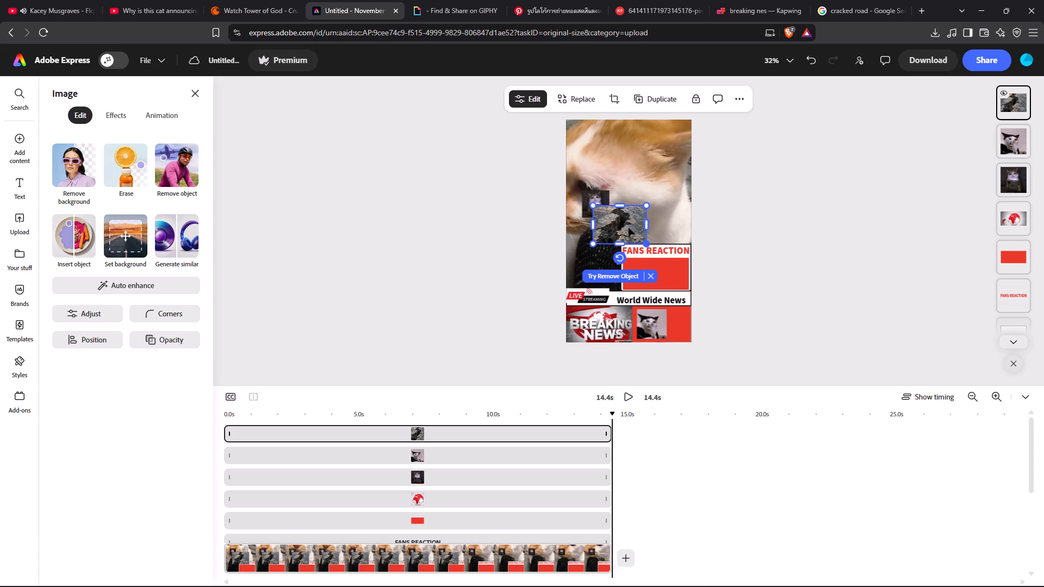
left_click_drag(629, 228, 666, 276)
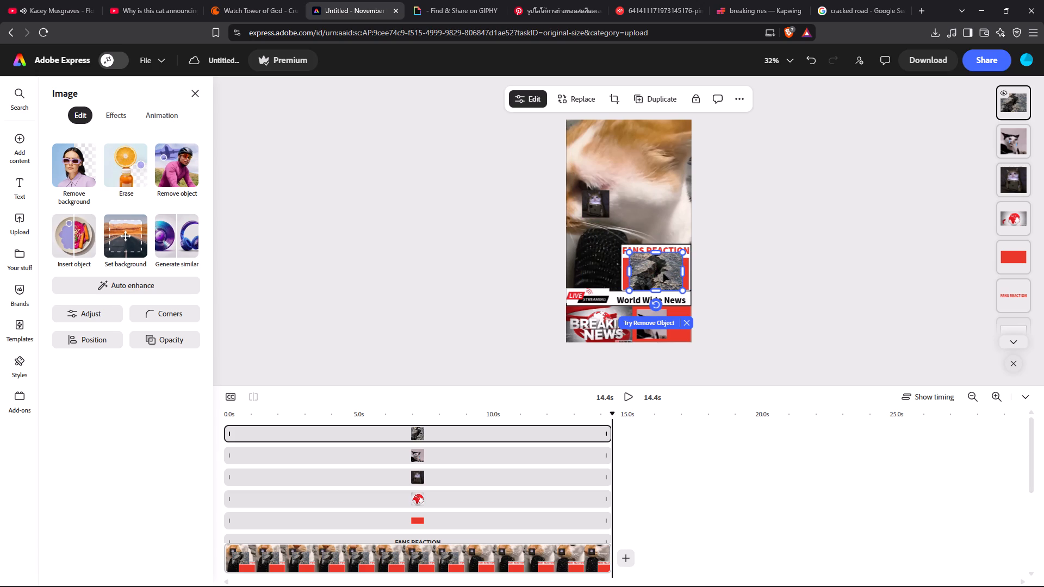
left_click_drag(680, 254, 676, 262)
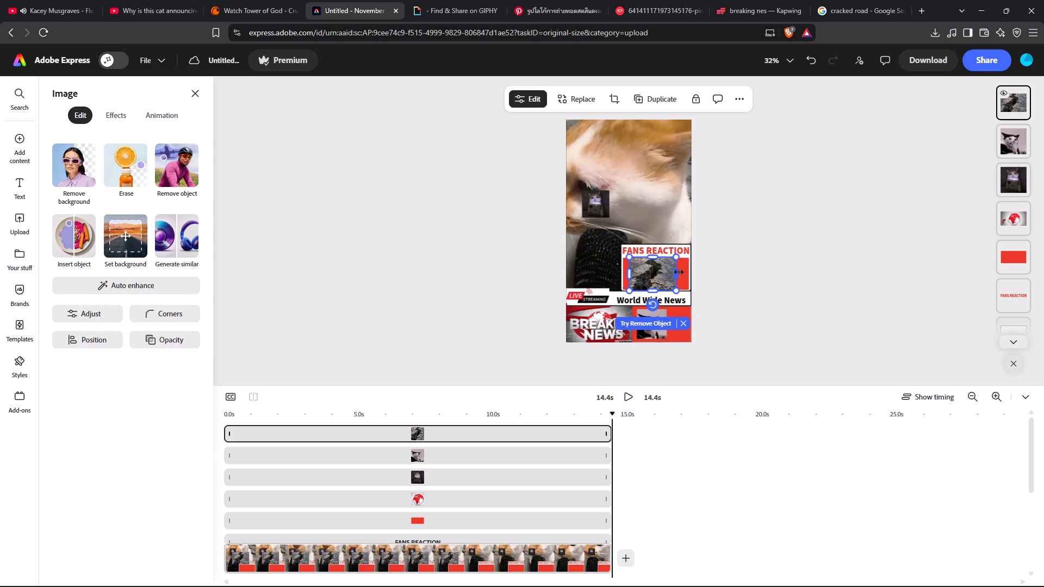
left_click_drag(679, 274, 687, 274)
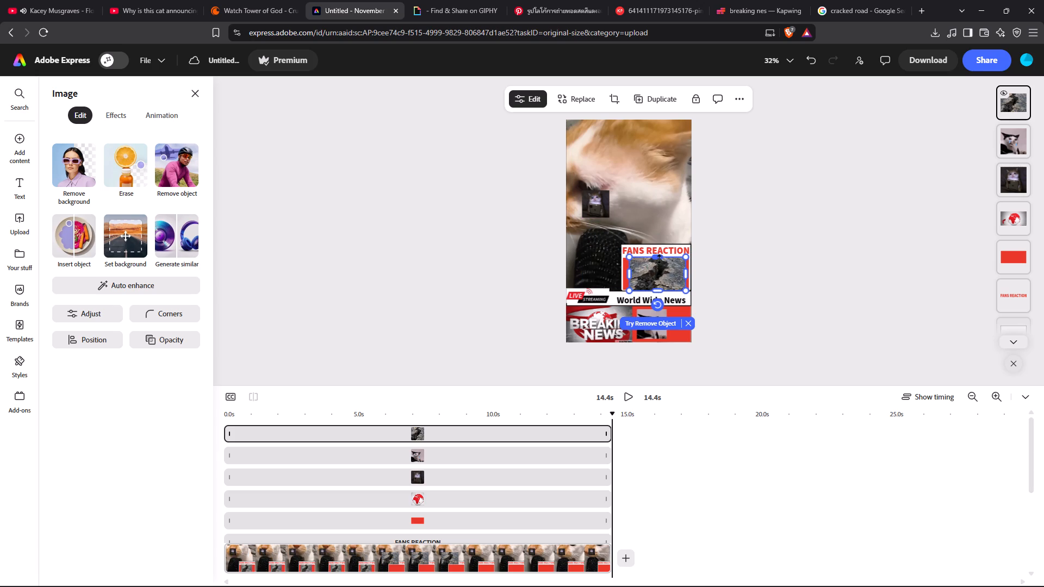
left_click(659, 259)
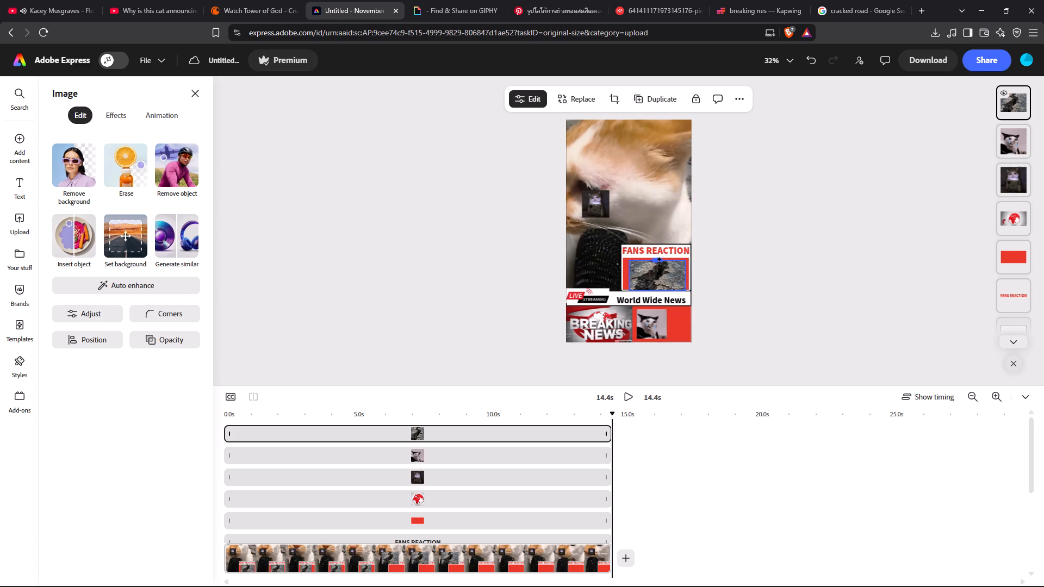
left_click(660, 288)
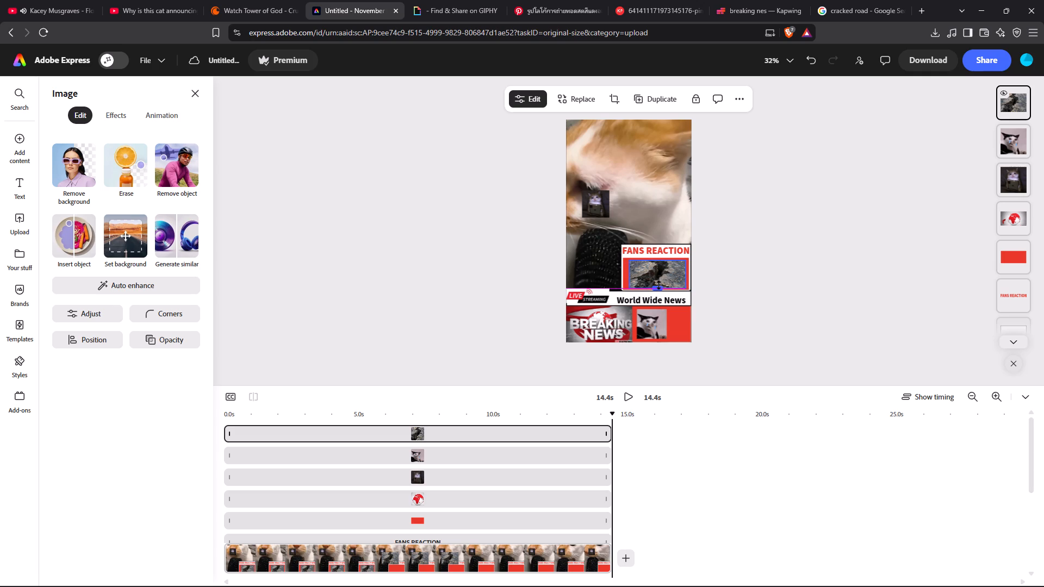
left_click(629, 273)
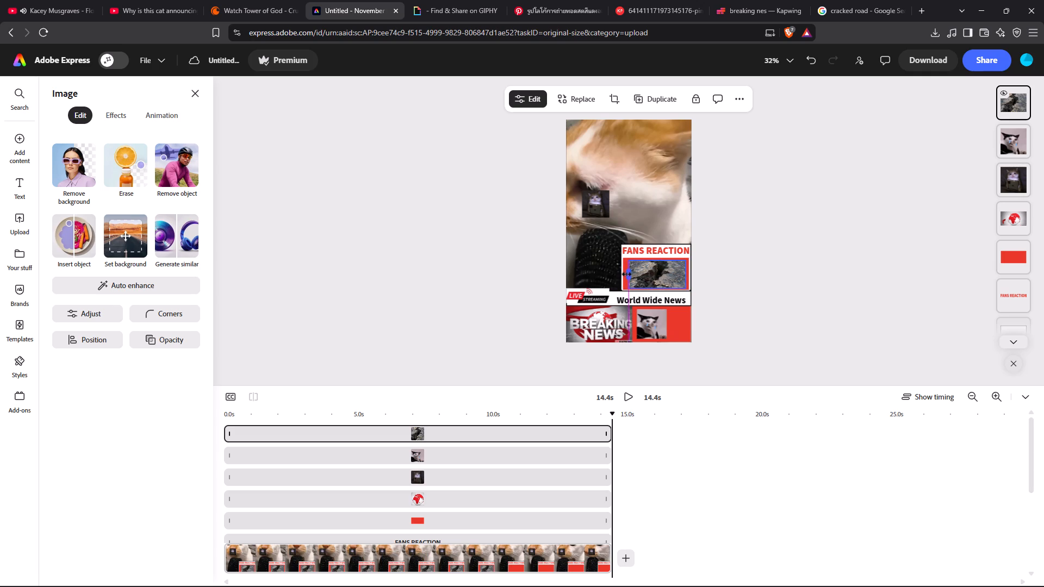
left_click(686, 273)
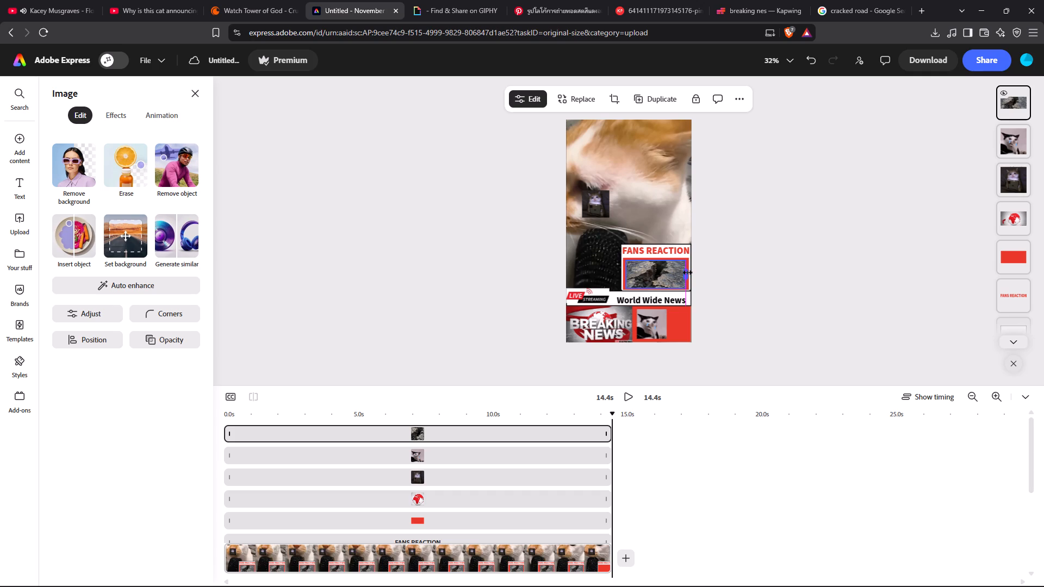
Trim the cracked-road image's right and bottom edges so it sits evenly inside the red FANS REACTION frame.
scroll(720, 301, "up", 2)
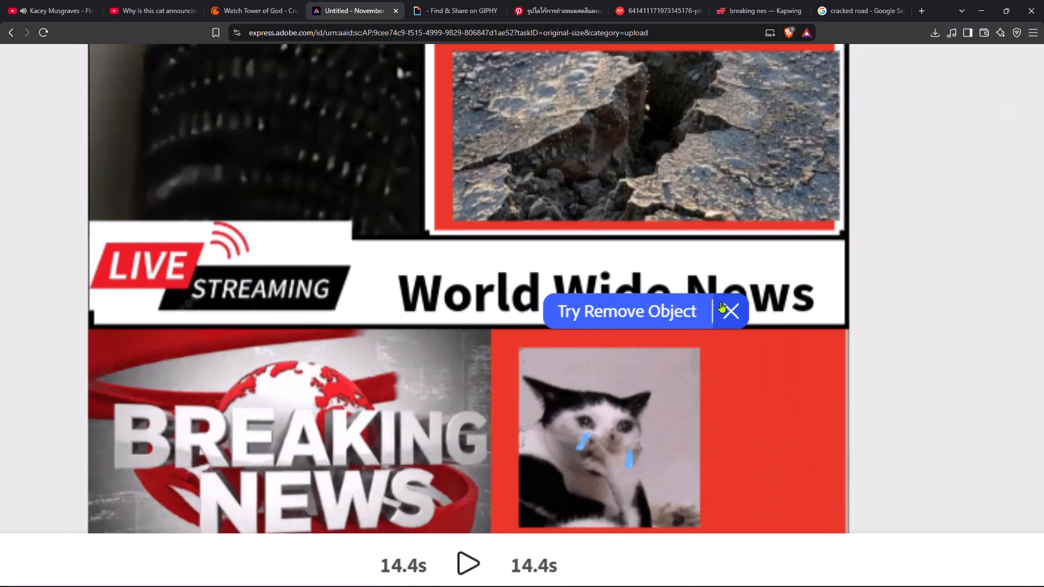
scroll(720, 302, "up", 5)
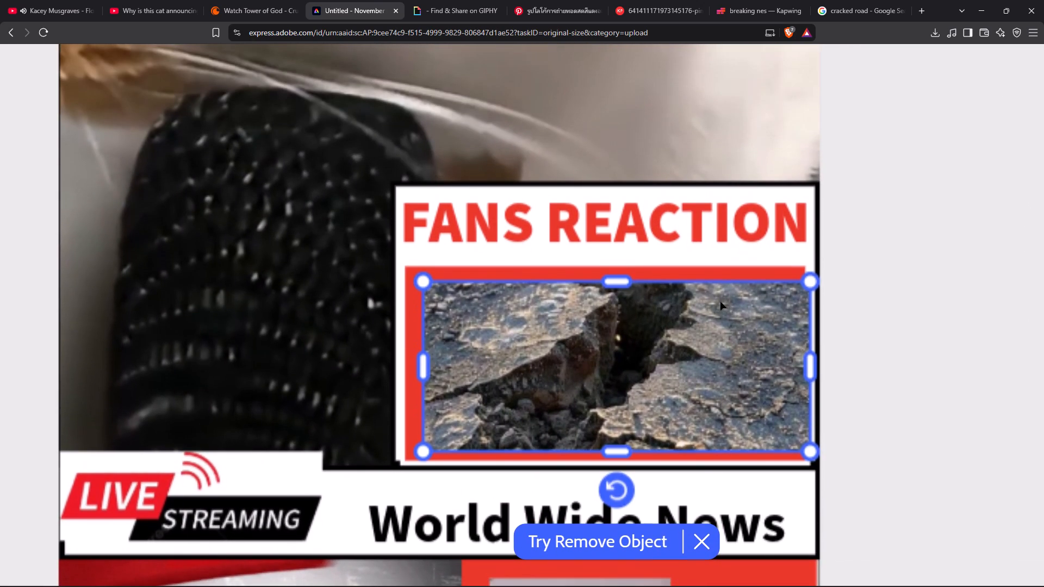
left_click_drag(810, 358, 801, 355)
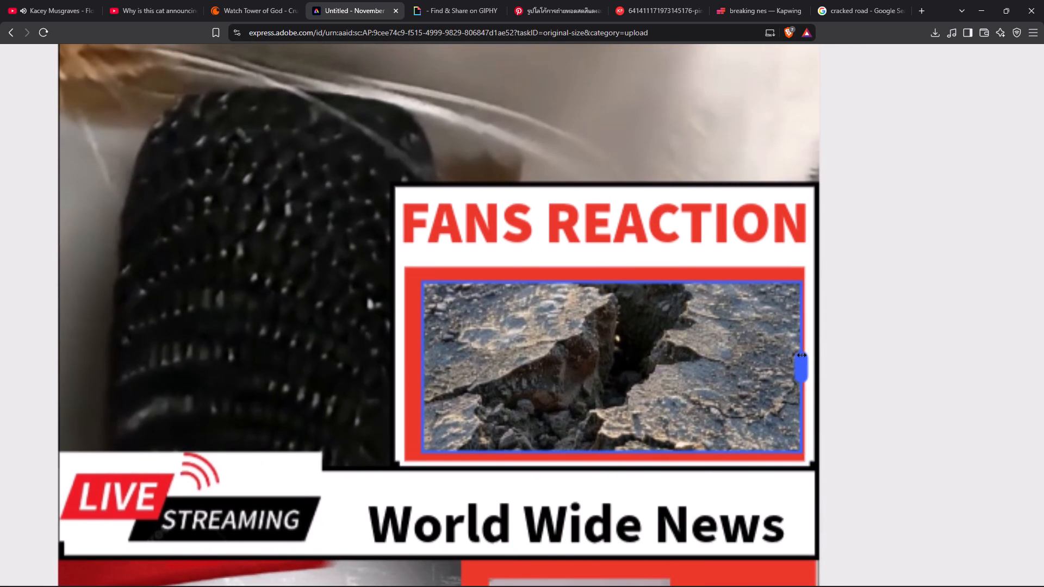
left_click_drag(801, 355, 799, 353)
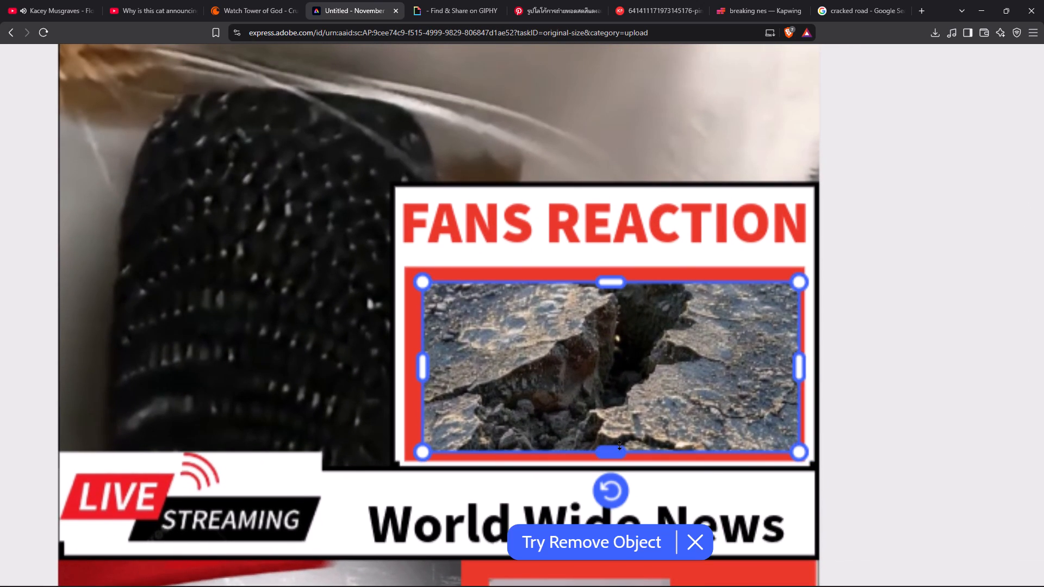
left_click_drag(619, 449, 618, 452)
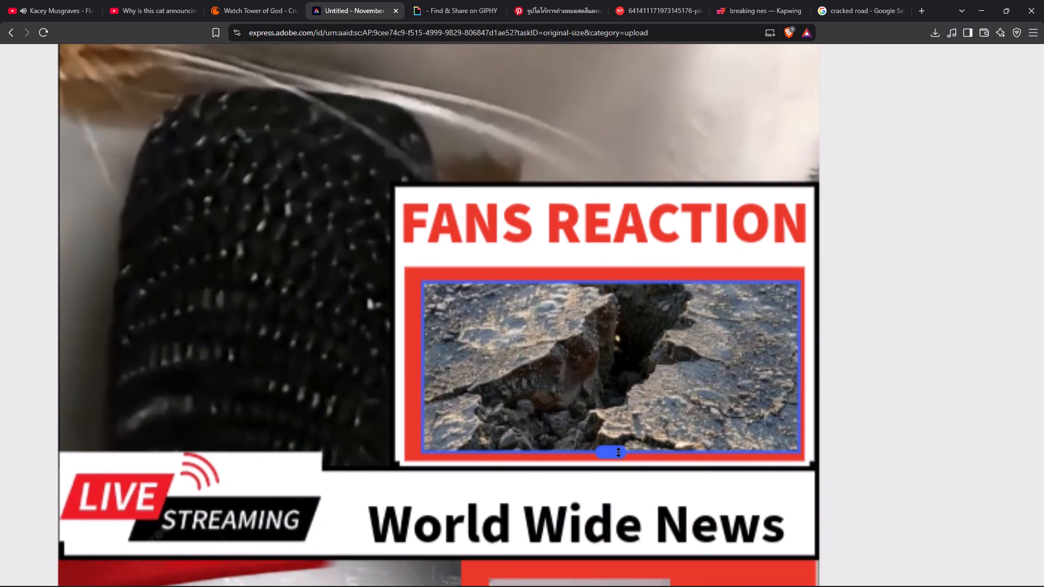
left_click_drag(618, 452, 619, 454)
left_click(944, 383)
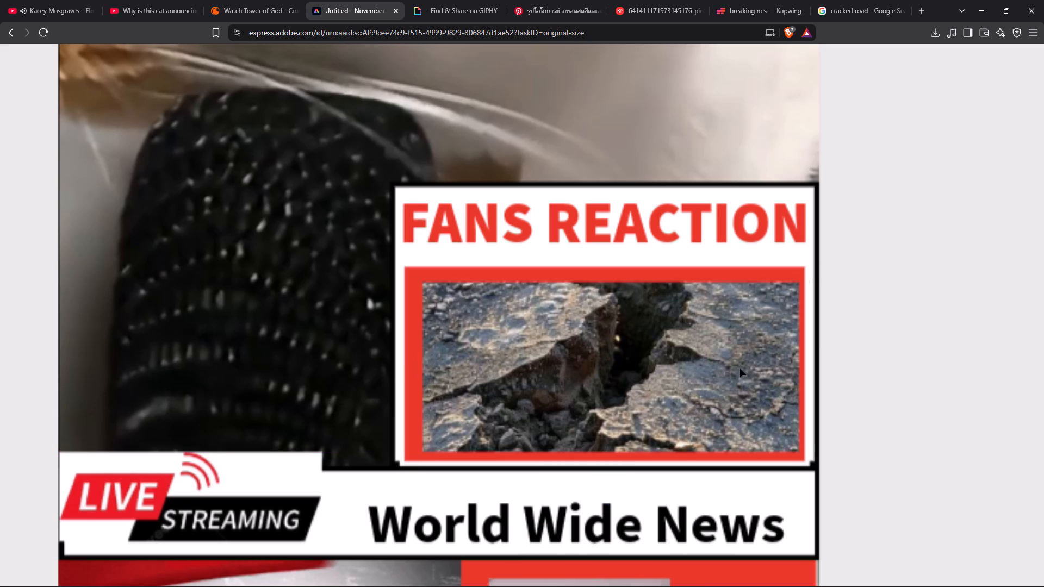
Move the crying cat GIF up from the red block beside BREAKING NEWS and bring it to the front.
scroll(346, 352, "down", 2)
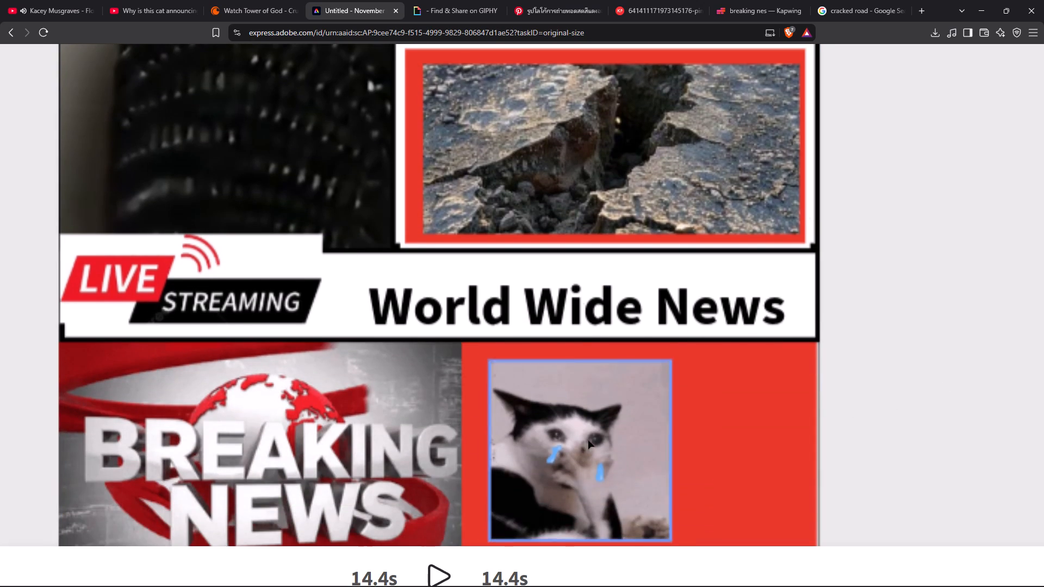
left_click_drag(588, 440, 673, 147)
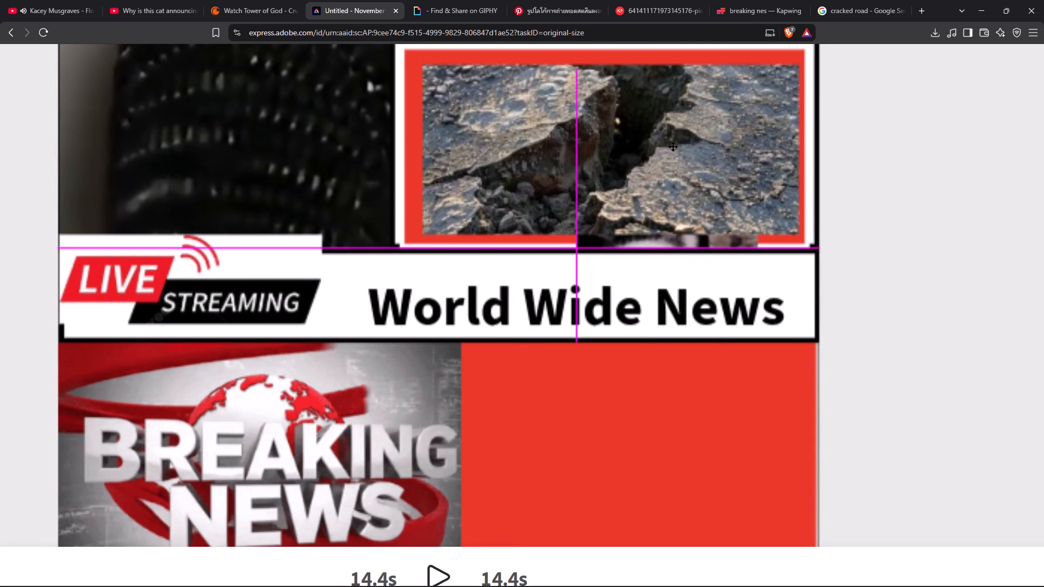
left_click_drag(673, 147, 625, 320)
scroll(966, 340, "up", 1)
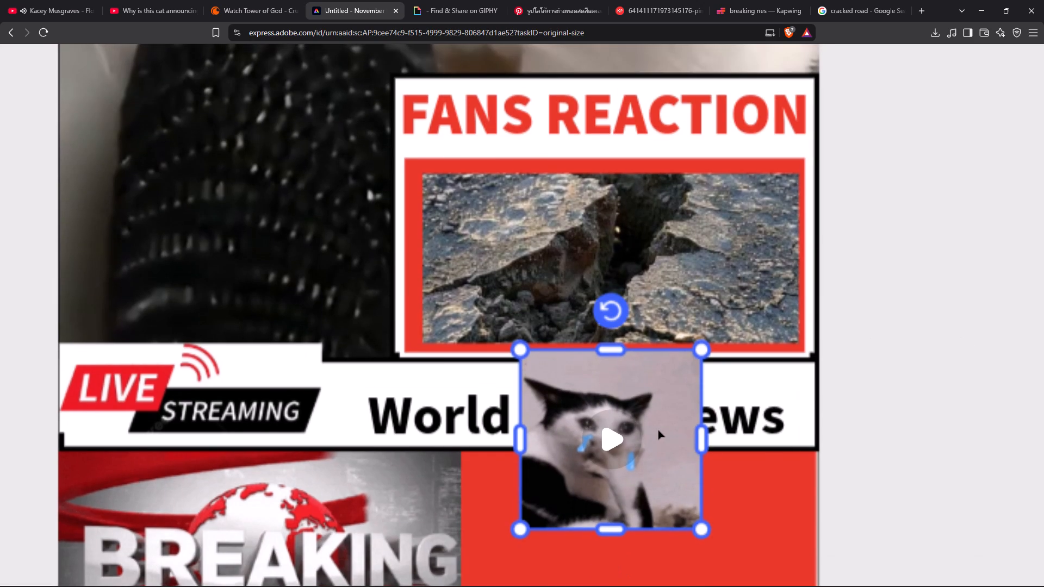
scroll(657, 420, "up", 3)
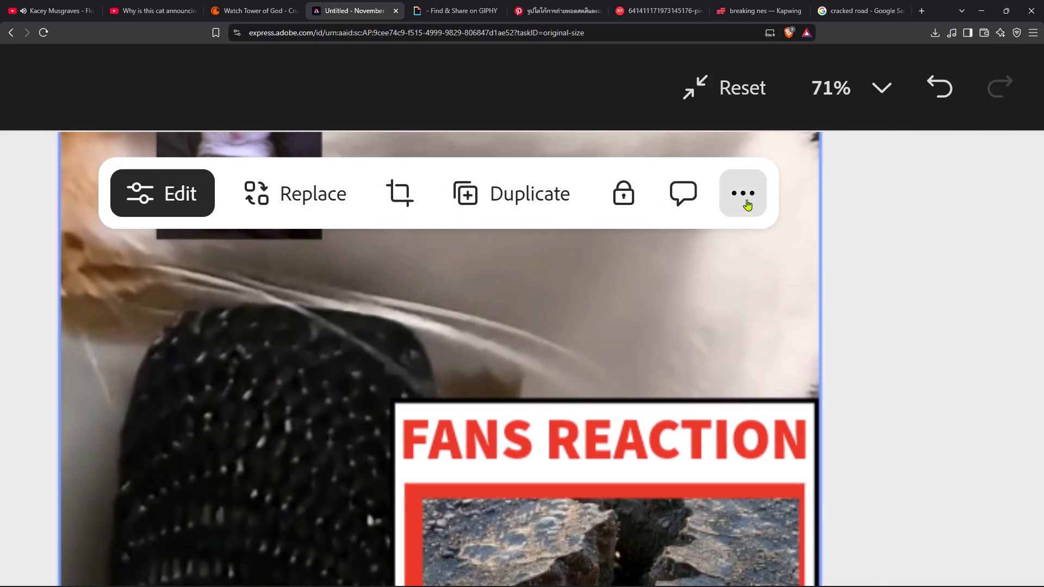
left_click(747, 196)
scroll(353, 325, "down", 3)
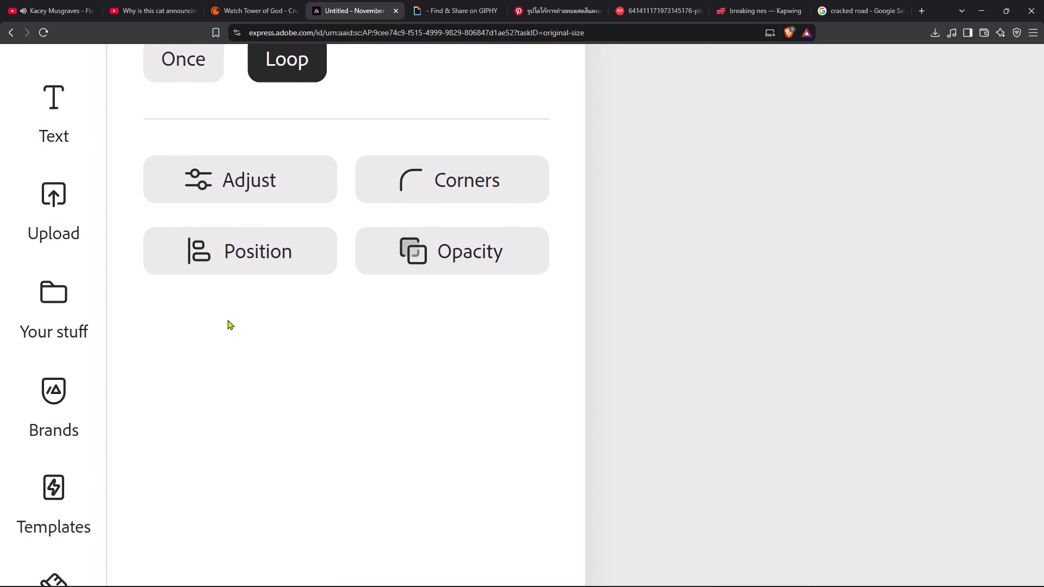
scroll(217, 320, "up", 5)
left_click(772, 261)
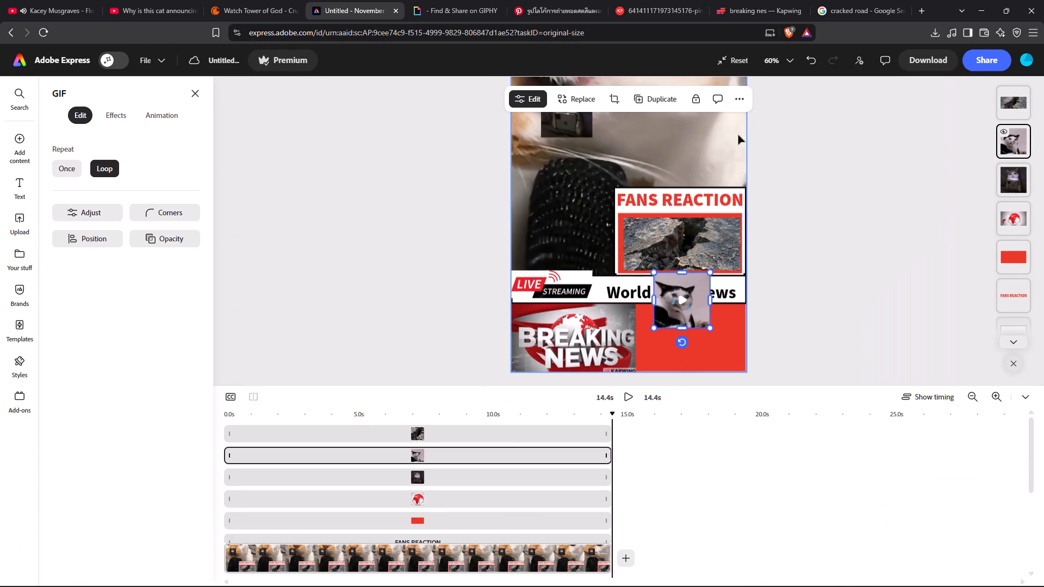
left_click(733, 100)
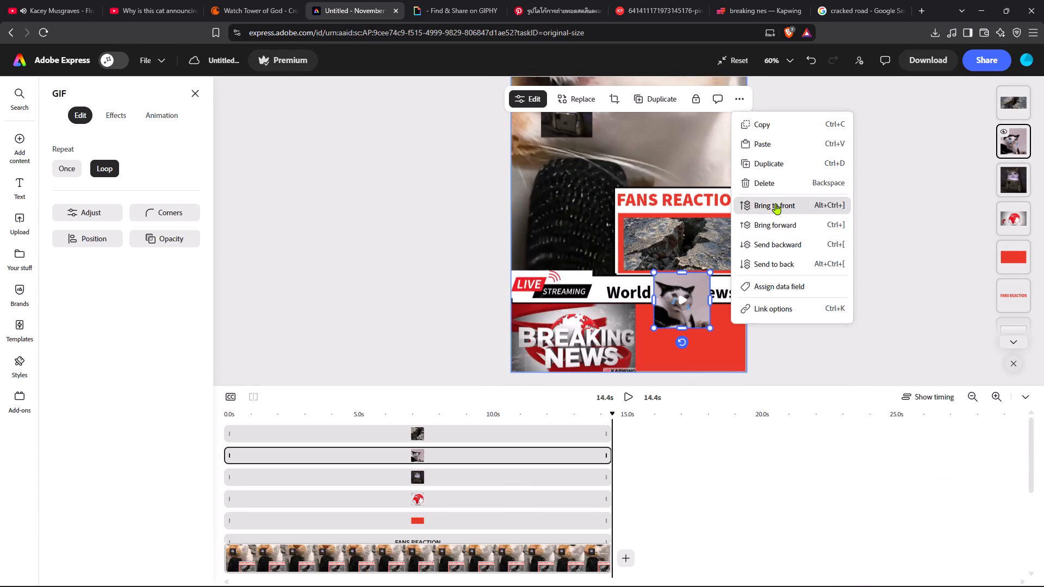
left_click(775, 204)
Move the crying cat GIF onto the right part of the cracked-road image and trim its top, right and bottom edges.
left_click_drag(675, 301, 701, 260)
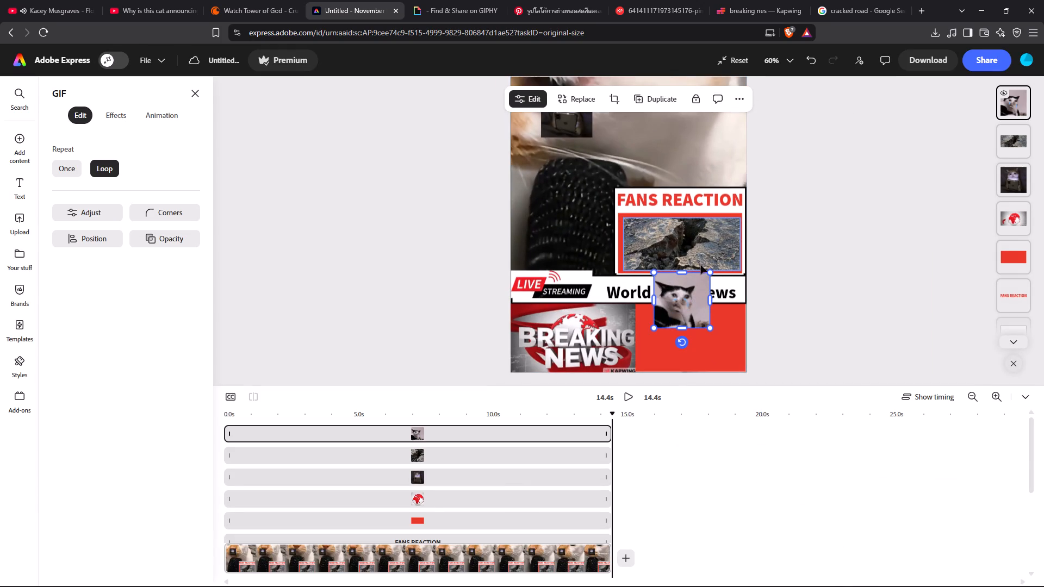
left_click_drag(691, 299, 700, 278)
left_click_drag(699, 292, 730, 240)
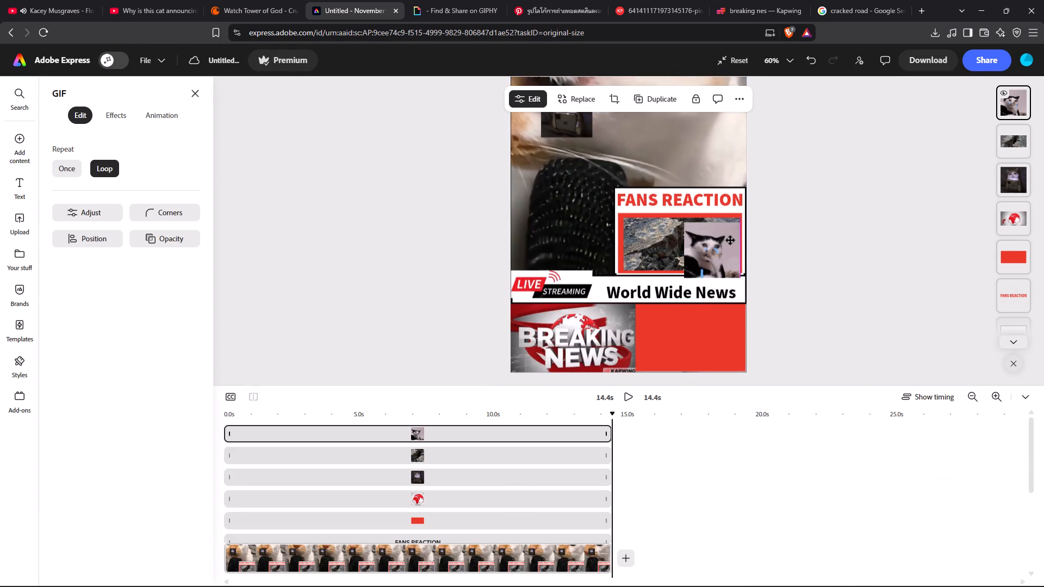
left_click_drag(730, 240, 724, 237)
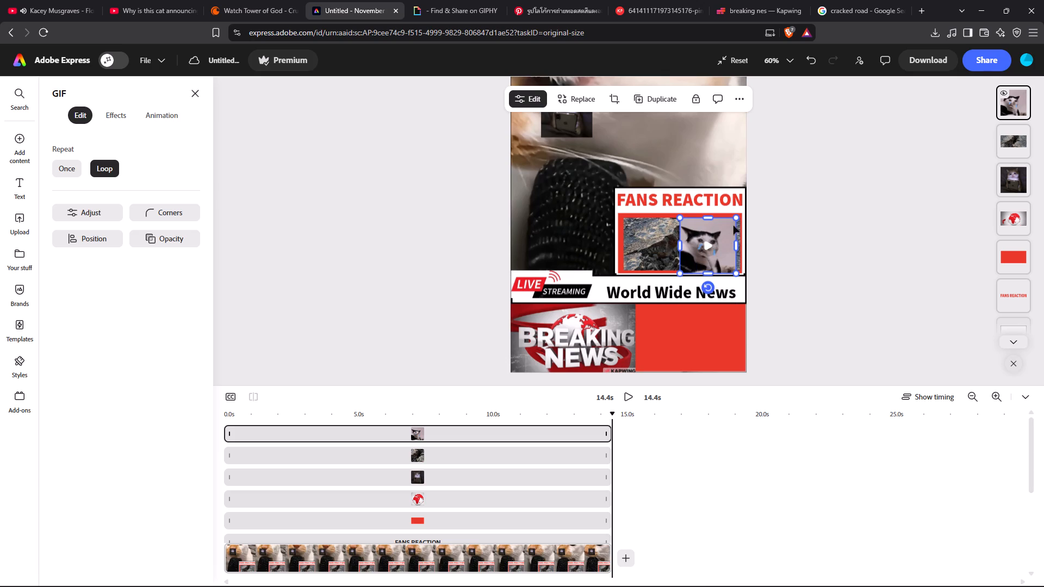
left_click_drag(712, 218, 711, 226)
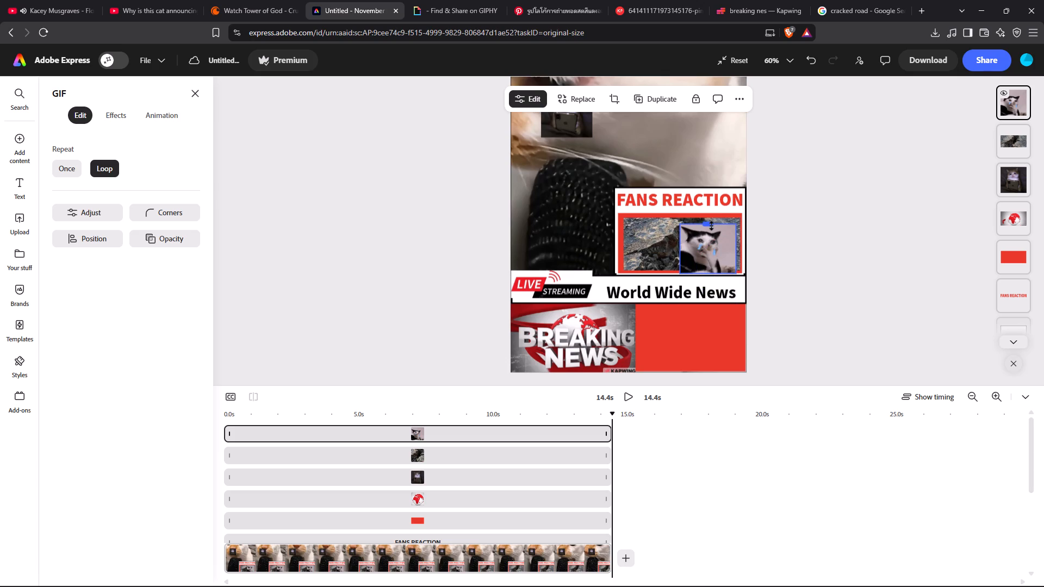
left_click_drag(711, 226, 712, 227)
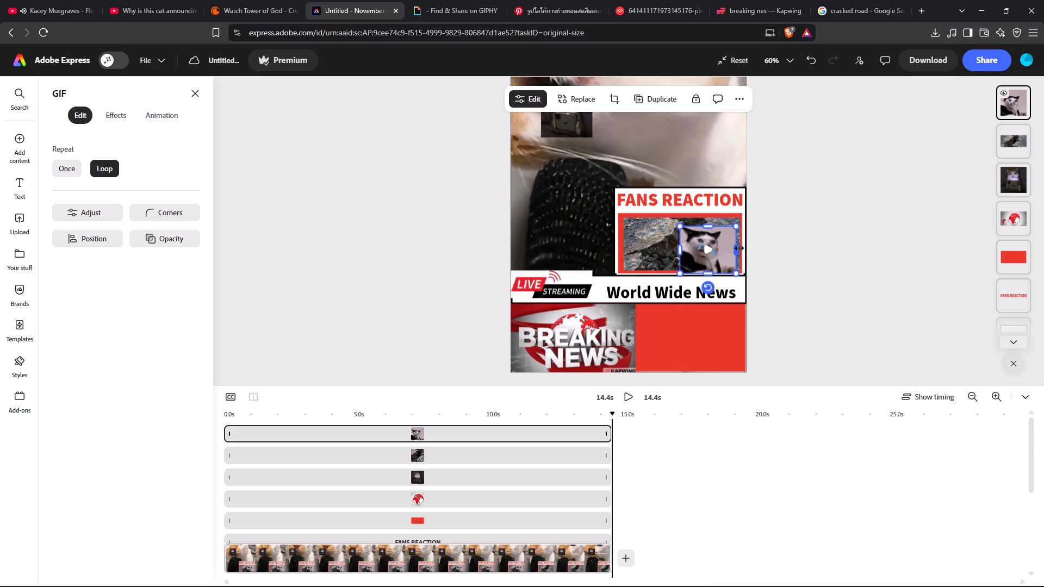
left_click_drag(737, 249, 729, 249)
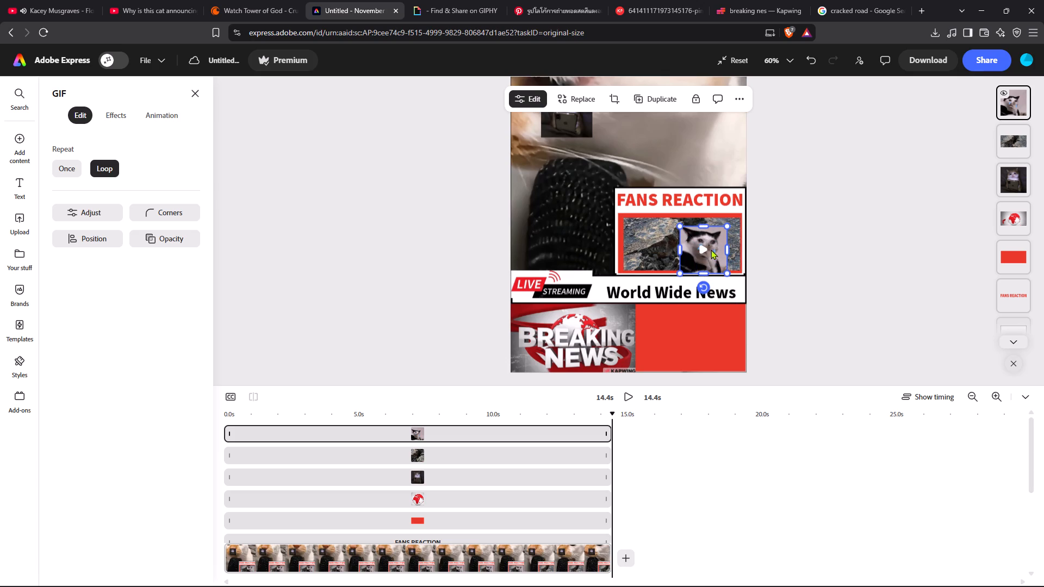
left_click_drag(705, 272, 705, 266)
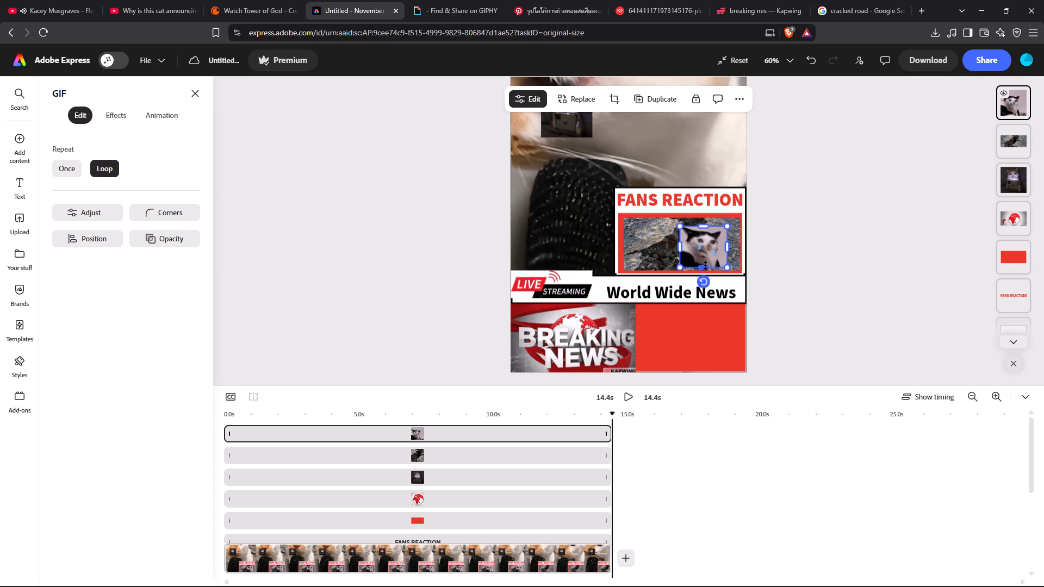
left_click(706, 266)
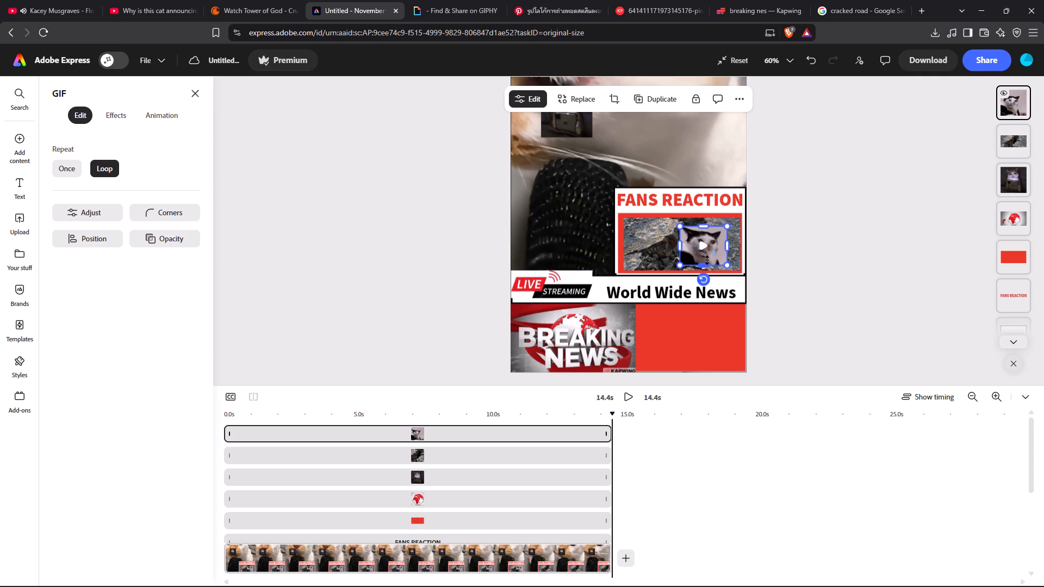
Narrow the crying cat GIF from its right edge and place it in the upper-right corner of the cracked-road image.
left_click_drag(711, 255, 721, 249)
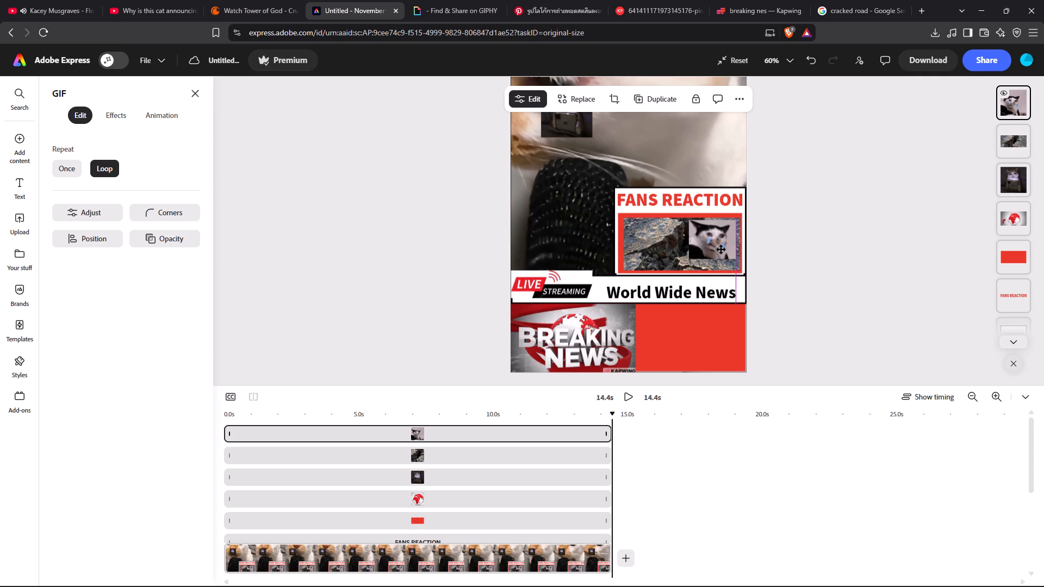
left_click_drag(721, 249, 722, 249)
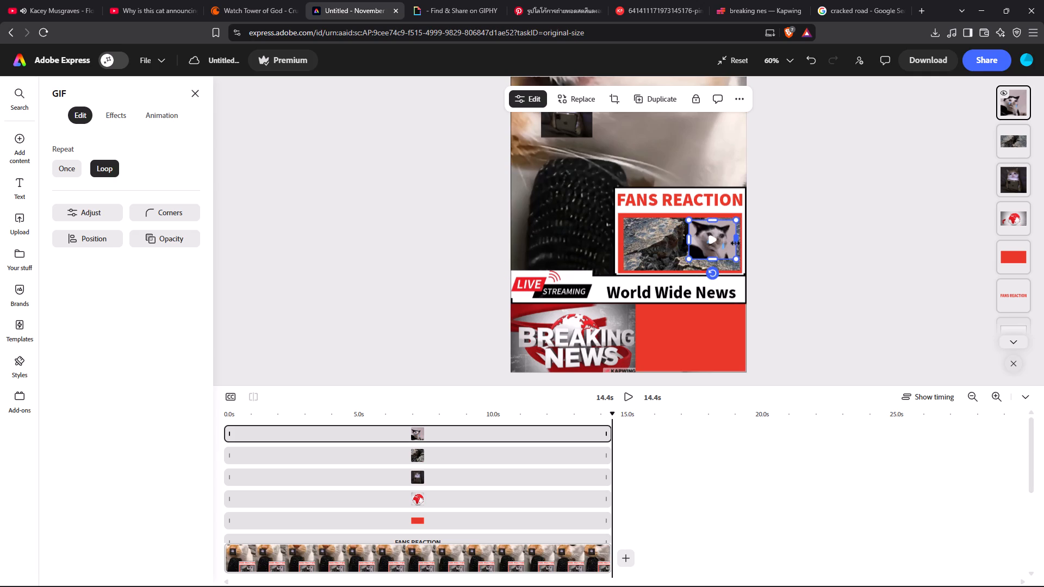
left_click_drag(735, 242, 730, 241)
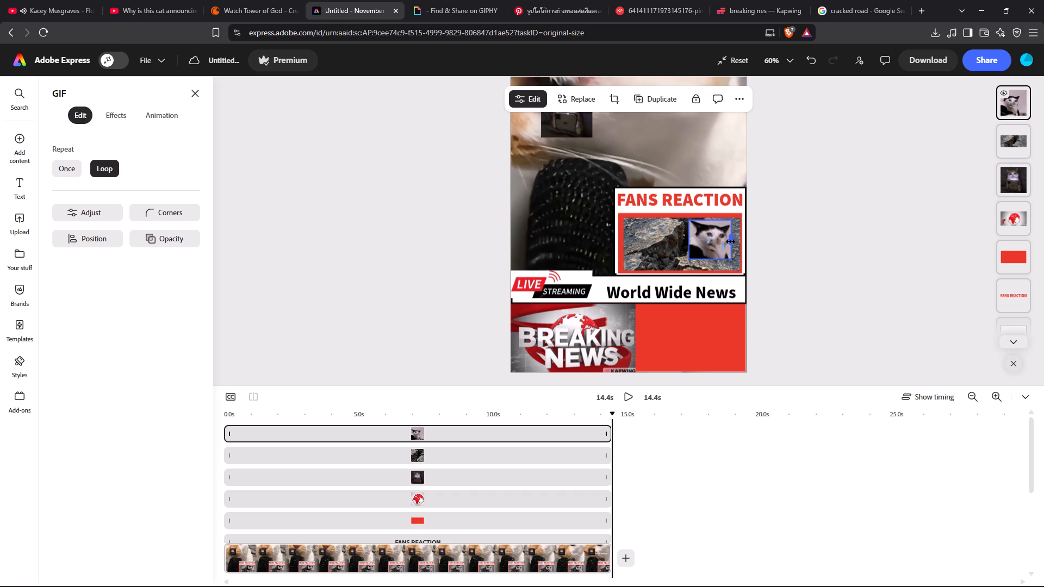
left_click_drag(730, 241, 730, 242)
left_click_drag(707, 247, 714, 246)
left_click_drag(695, 248, 705, 251)
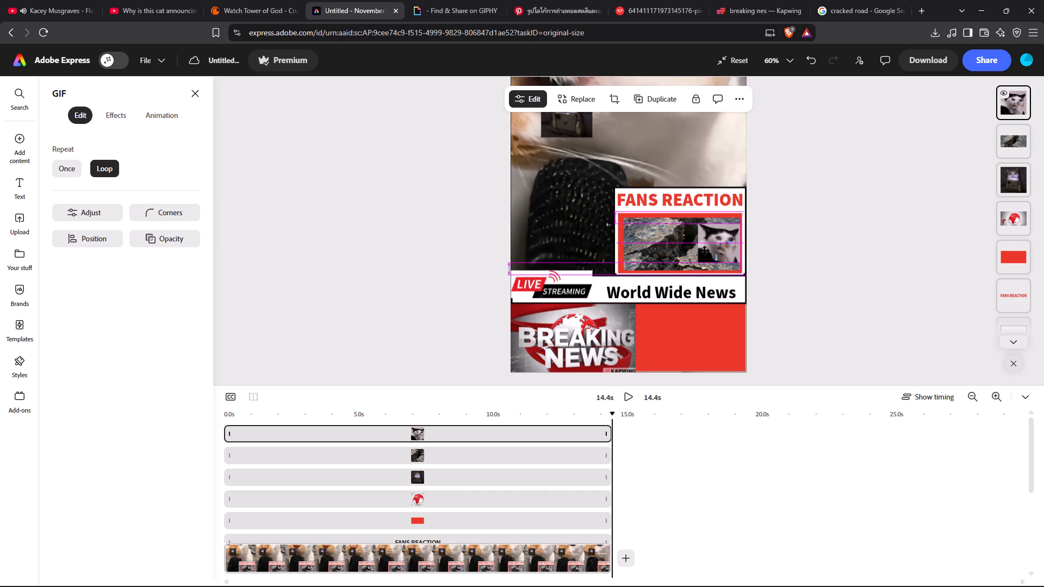
left_click_drag(705, 251, 704, 245)
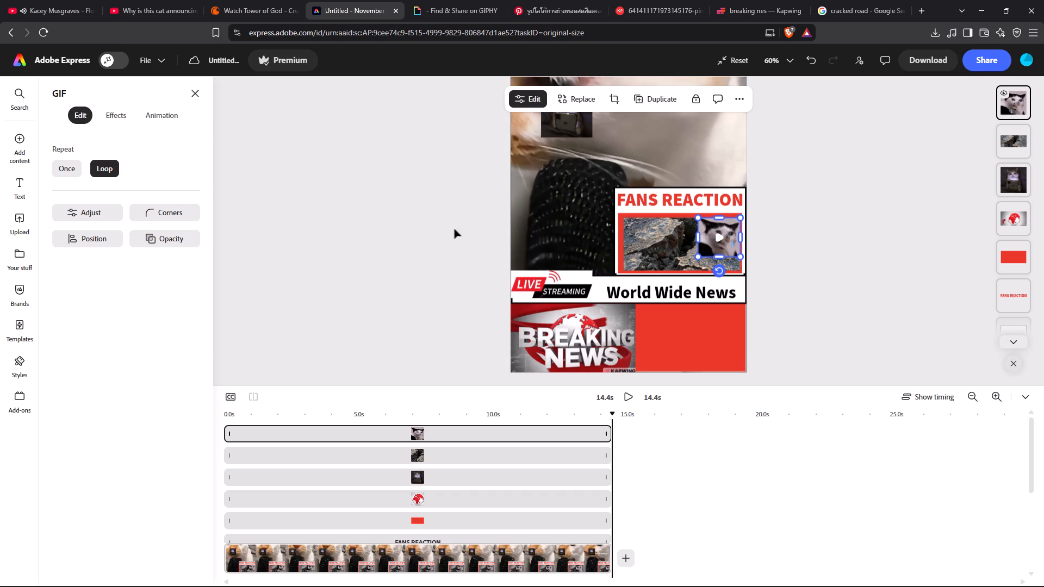
Move the GIF of the cat holding a phone closer to the FANS REACTION box and bring it to the front.
scroll(446, 236, "up", 1)
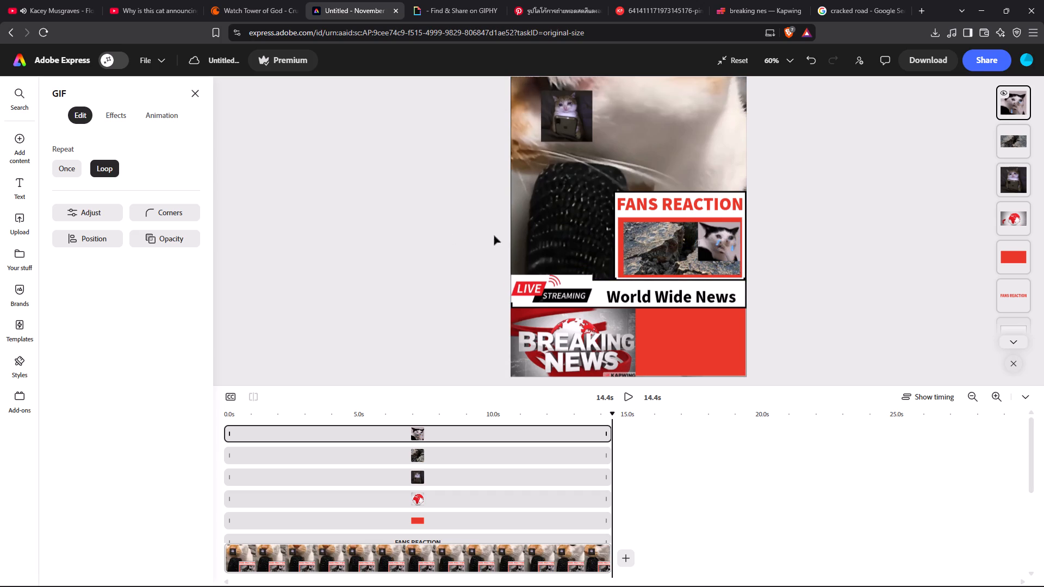
left_click(561, 129)
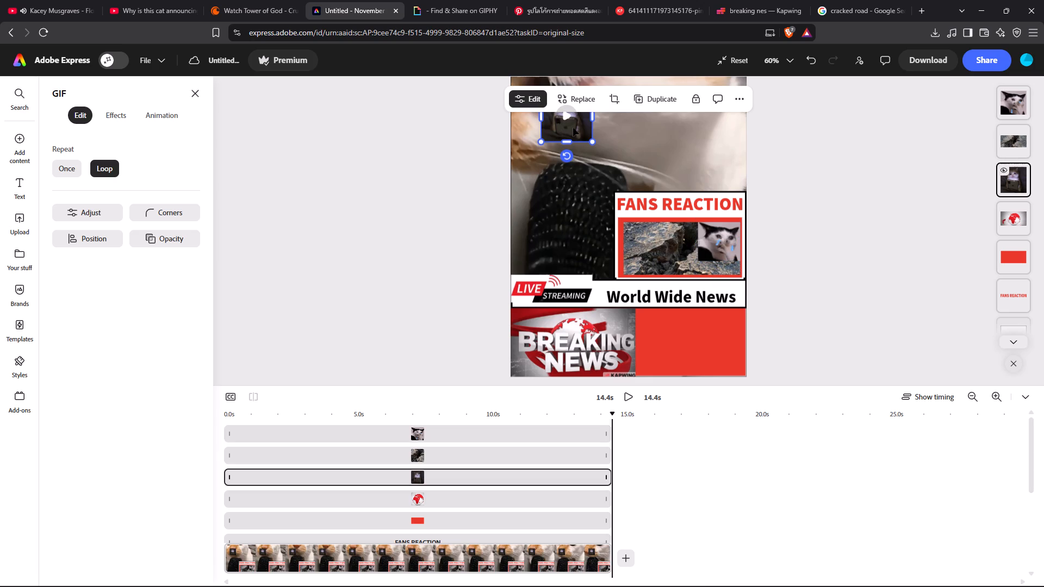
left_click_drag(577, 129, 625, 213)
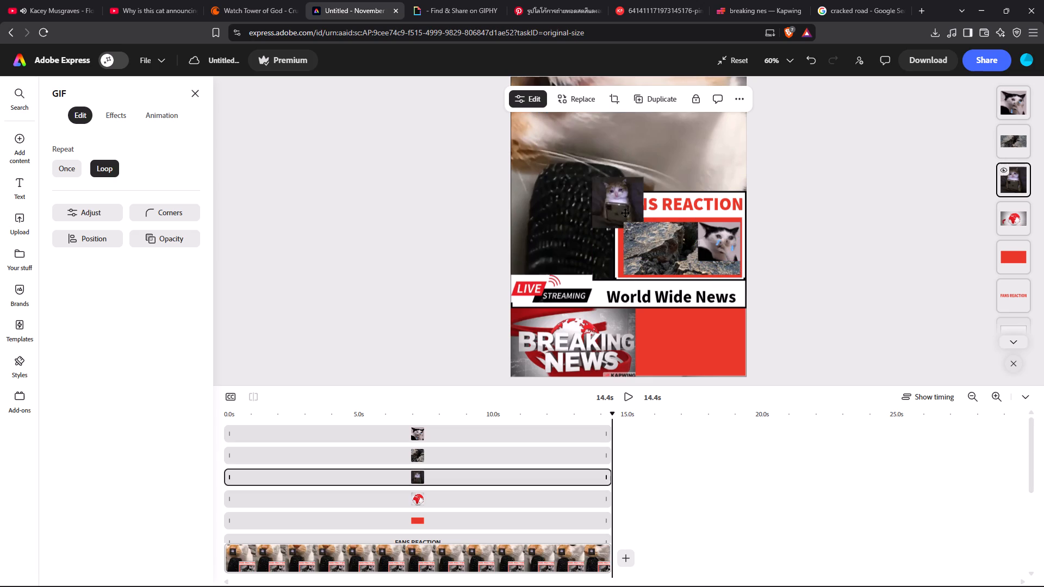
left_click_drag(625, 213, 588, 184)
left_click(737, 101)
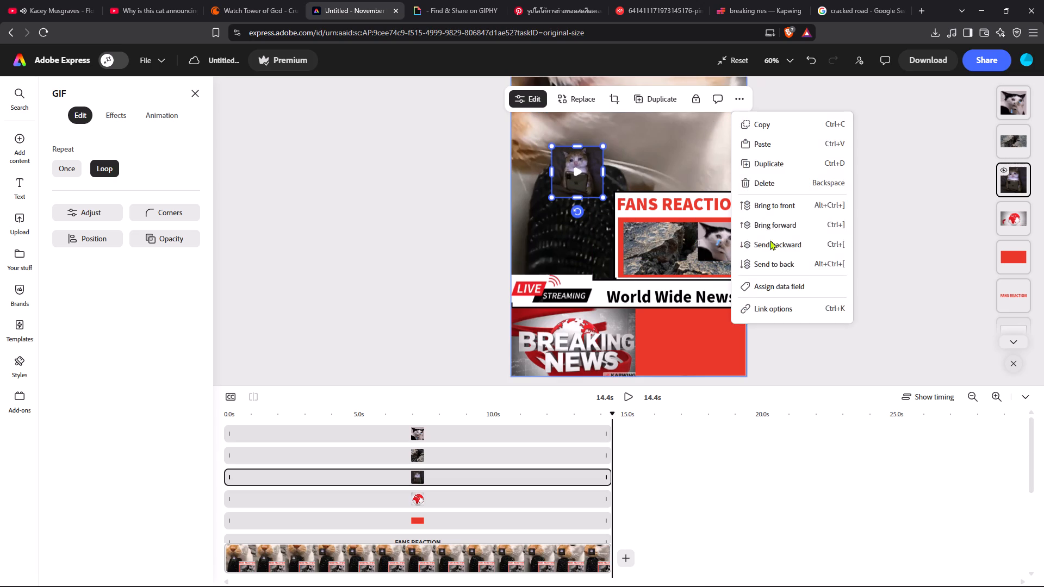
left_click(770, 205)
Place the GIF of the cat holding a phone on the cracked-road image beside the crying cat, trimming its left and right edges.
left_click_drag(594, 186, 678, 271)
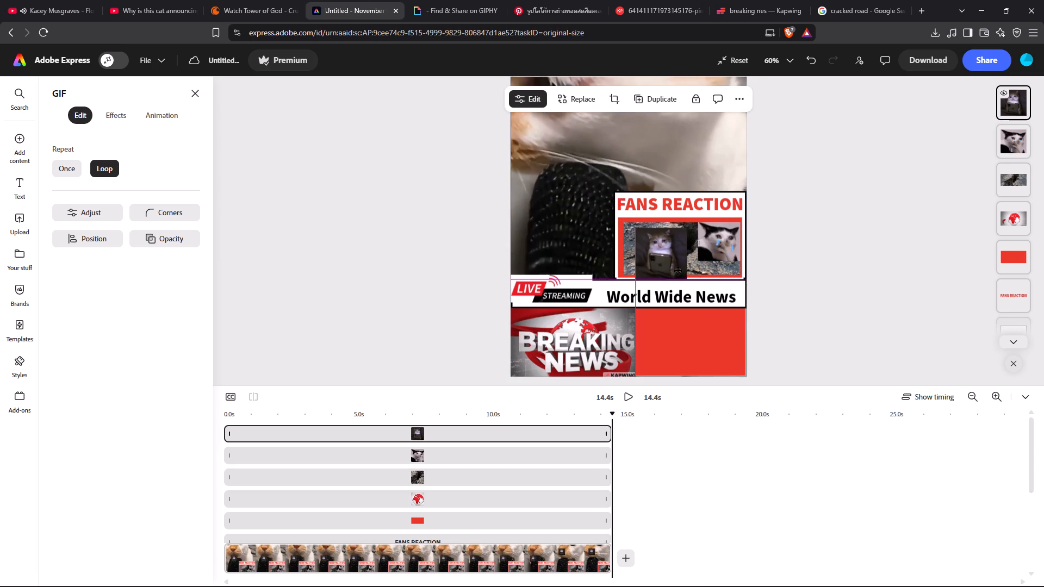
left_click_drag(678, 271, 675, 261)
left_click_drag(686, 250, 679, 249)
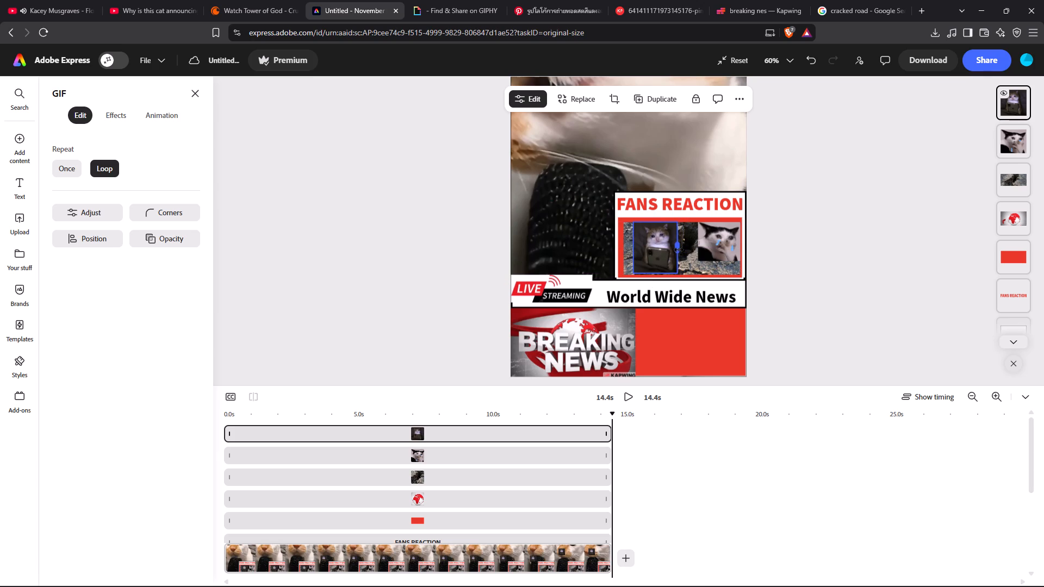
left_click_drag(679, 249, 678, 249)
left_click_drag(635, 248, 643, 247)
left_click(662, 224)
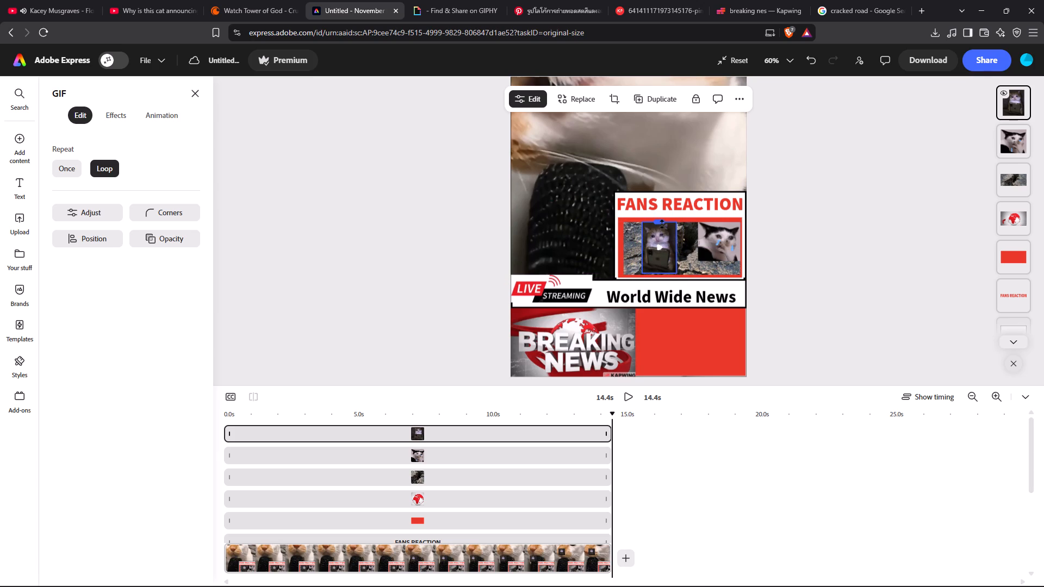
left_click_drag(667, 234, 685, 237)
left_click(681, 223)
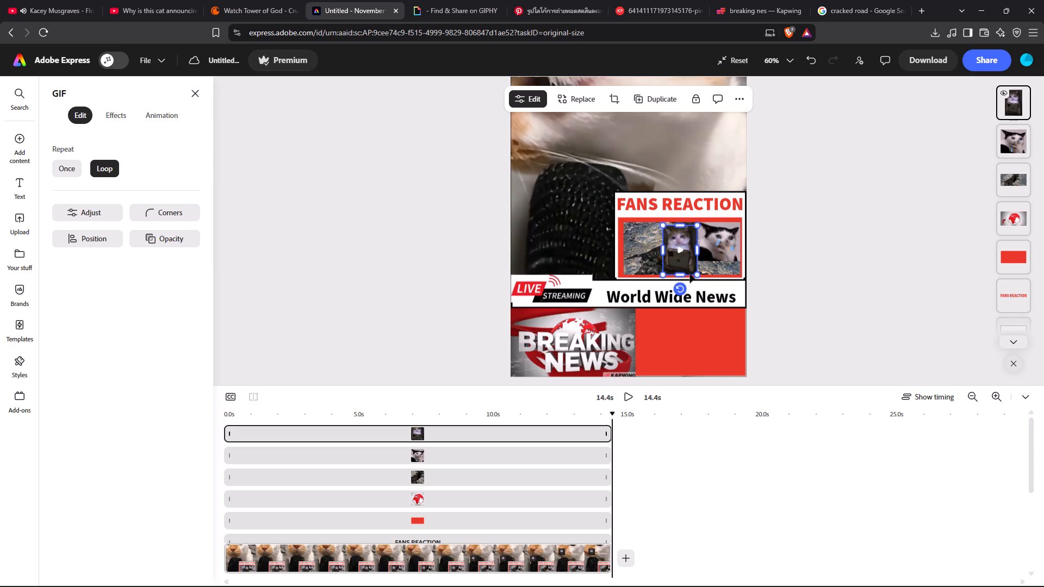
left_click(681, 272)
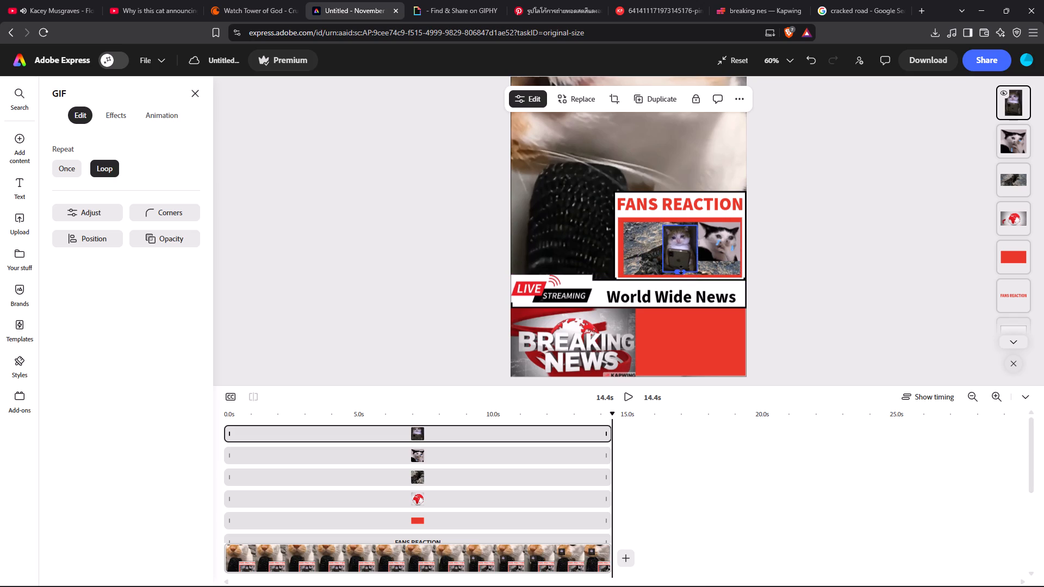
left_click(448, 265)
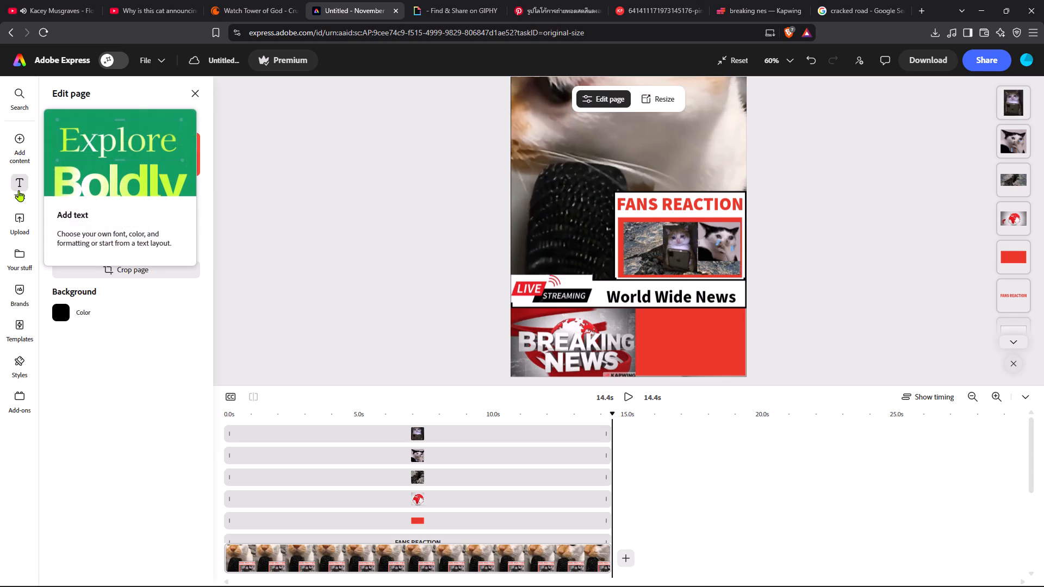
Add the uploaded Sad Cat Sticker GIF to the canvas as a layer.
left_click(16, 226)
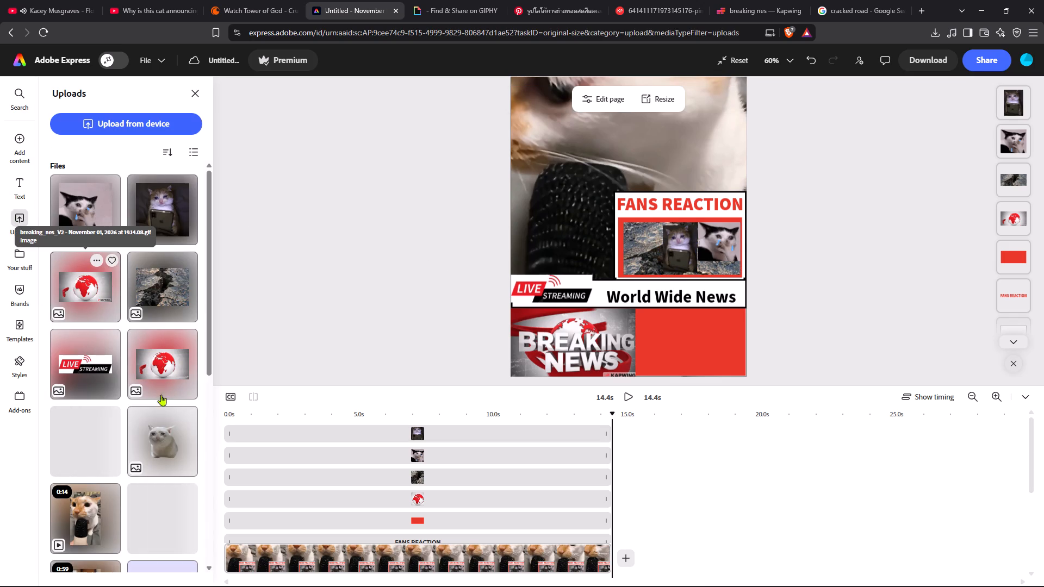
left_click(165, 449)
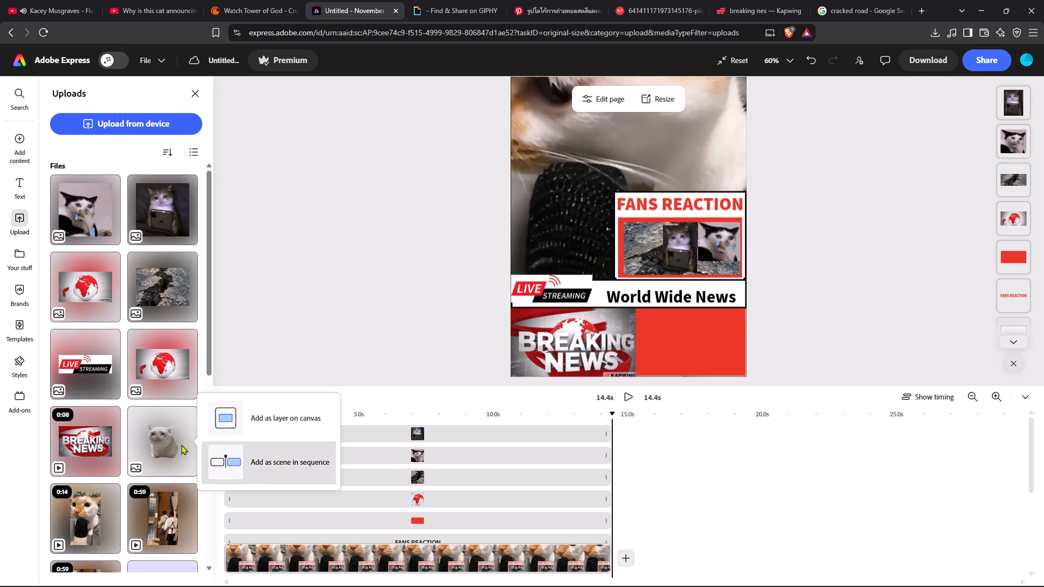
double_click(181, 444)
left_click(181, 444)
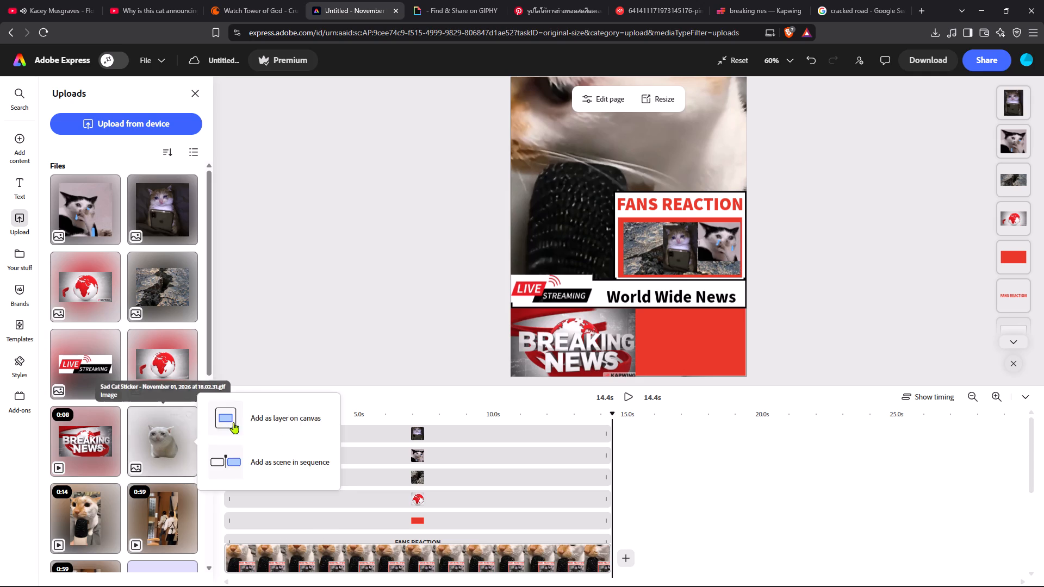
left_click(255, 415)
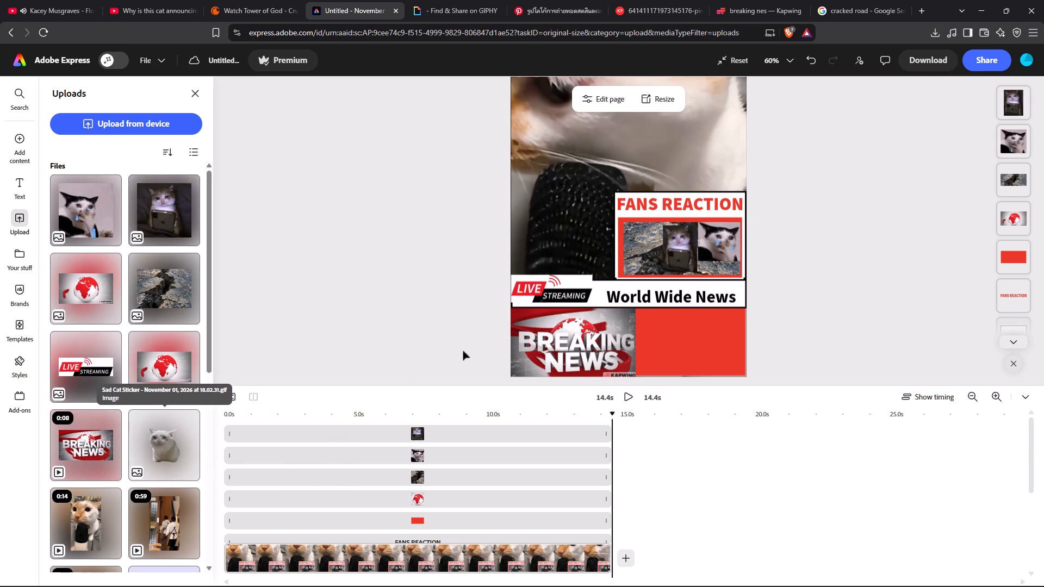
Shrink the white sad cat GIF and trim its top, left, right and bottom edges close to the cat.
scroll(446, 335, "up", 2)
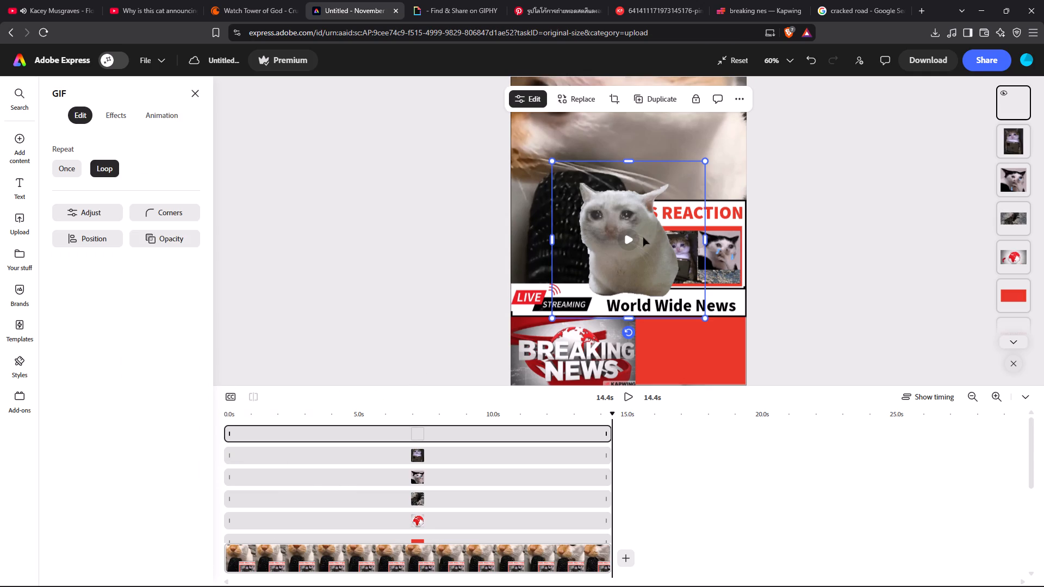
left_click_drag(705, 320, 650, 278)
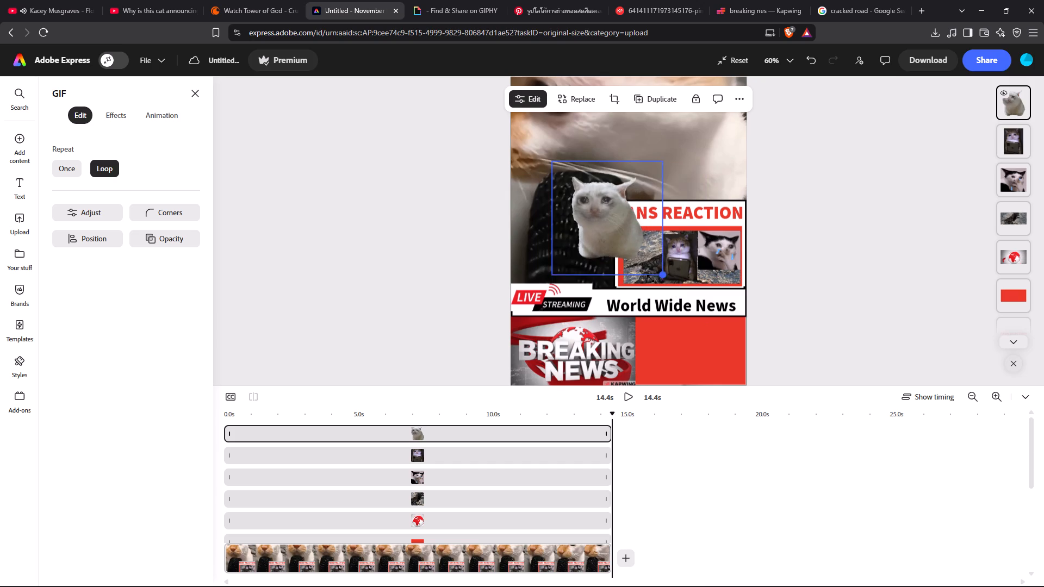
left_click_drag(650, 278, 605, 242)
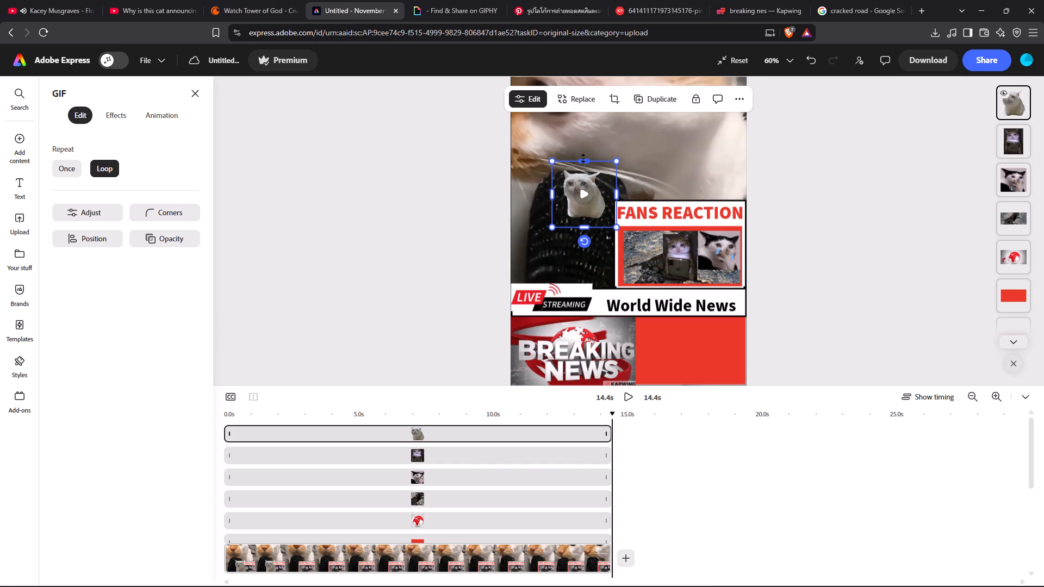
left_click_drag(583, 158, 583, 167)
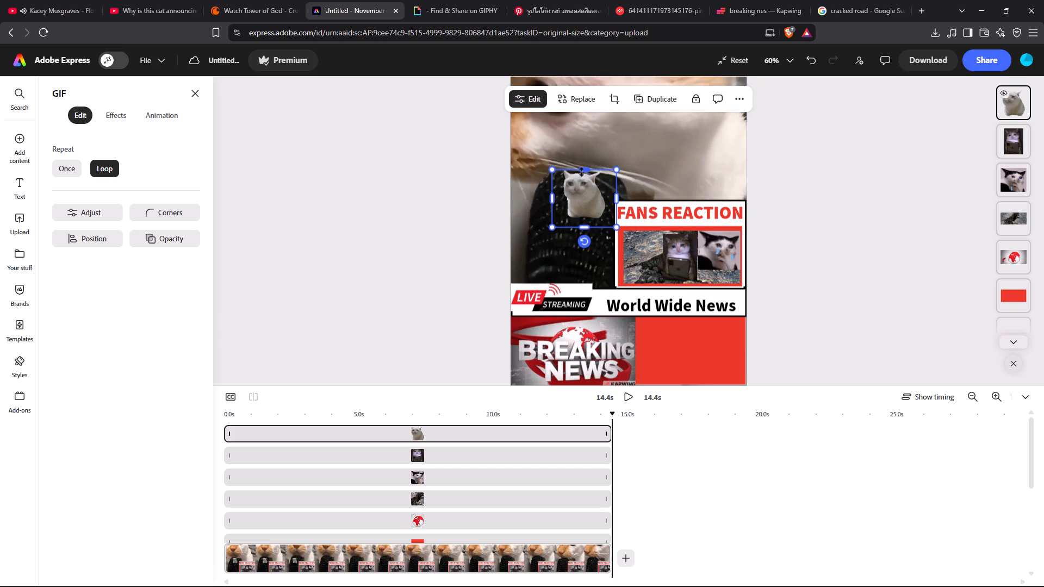
left_click_drag(552, 198, 561, 198)
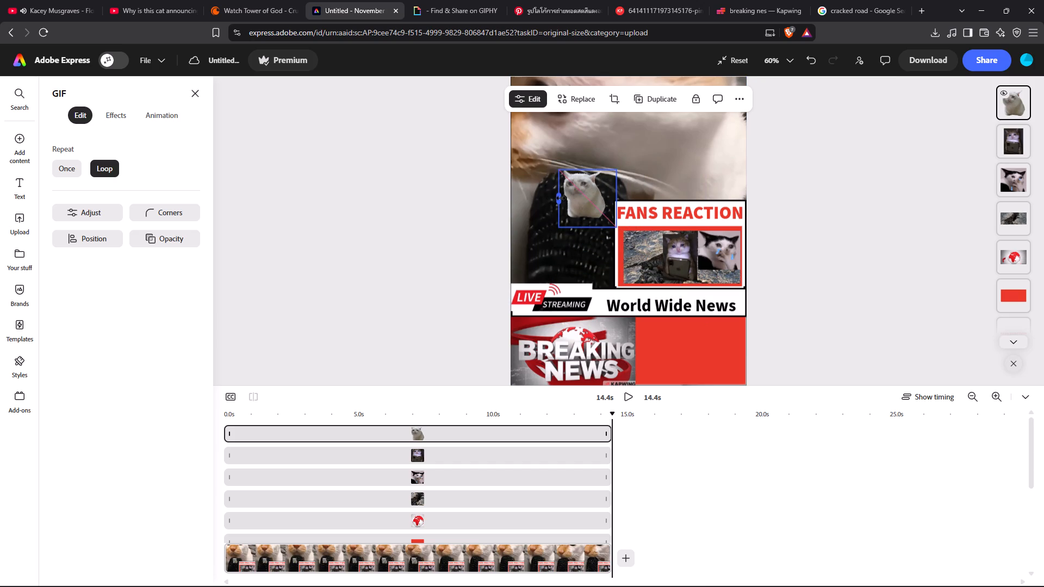
left_click_drag(561, 198, 563, 198)
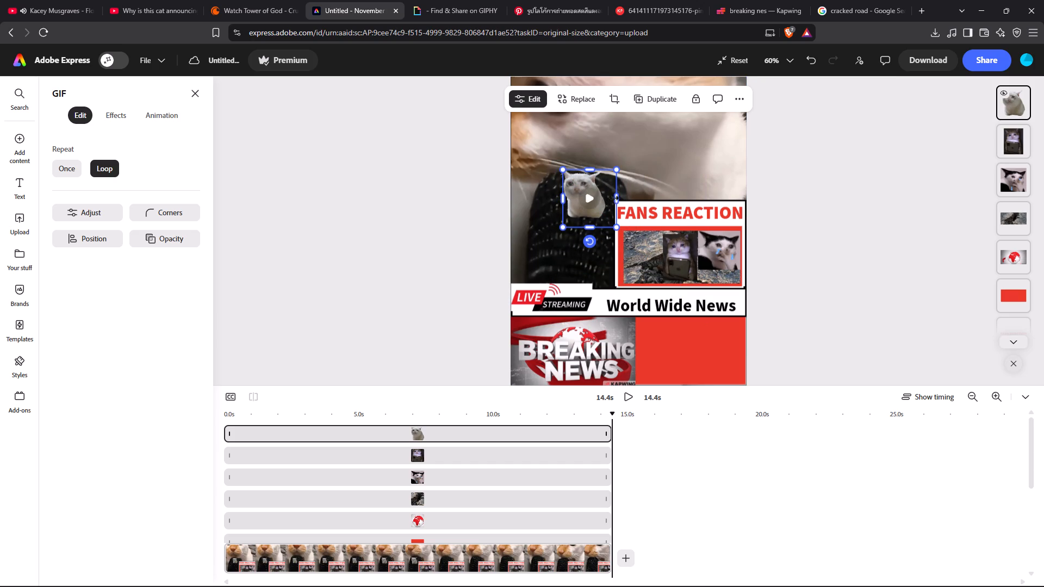
left_click_drag(616, 199, 606, 199)
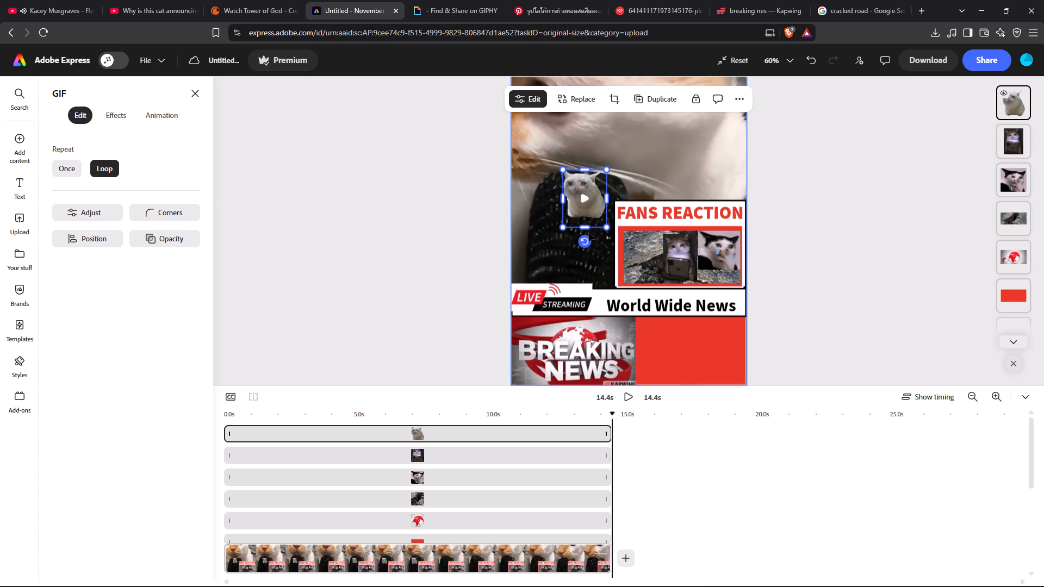
left_click_drag(587, 226, 587, 217)
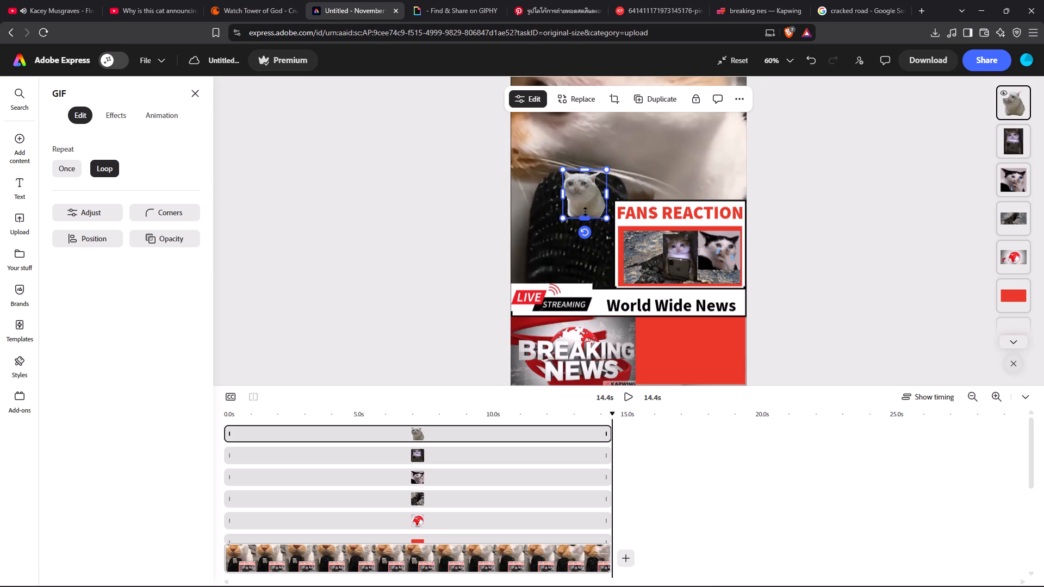
Move the white sad cat GIF onto the left part of the cracked-road image, beside the cat holding a phone.
left_click_drag(585, 203, 602, 226)
left_click_drag(596, 203, 641, 255)
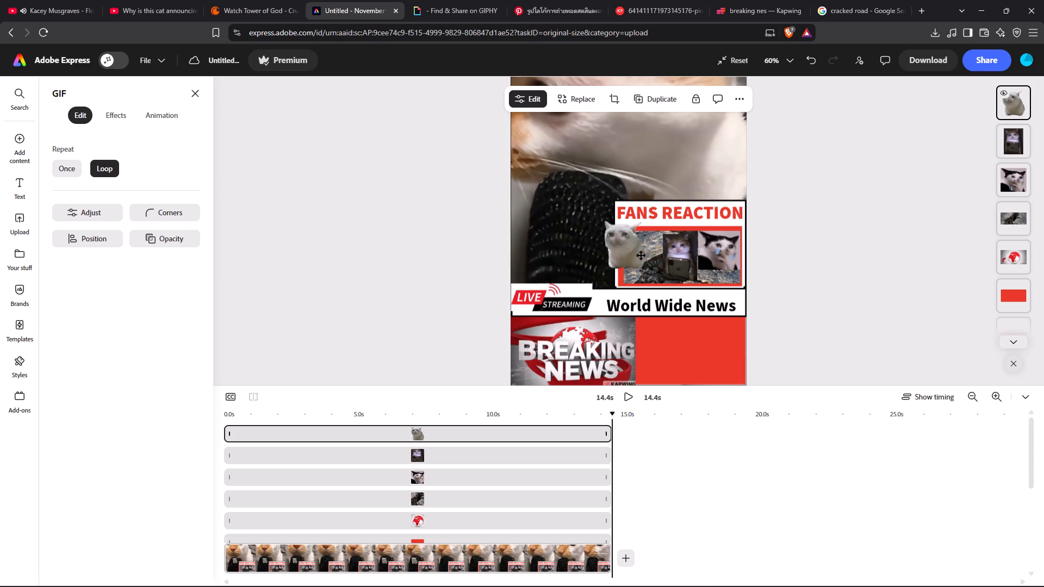
left_click_drag(641, 255, 657, 265)
left_click(448, 273)
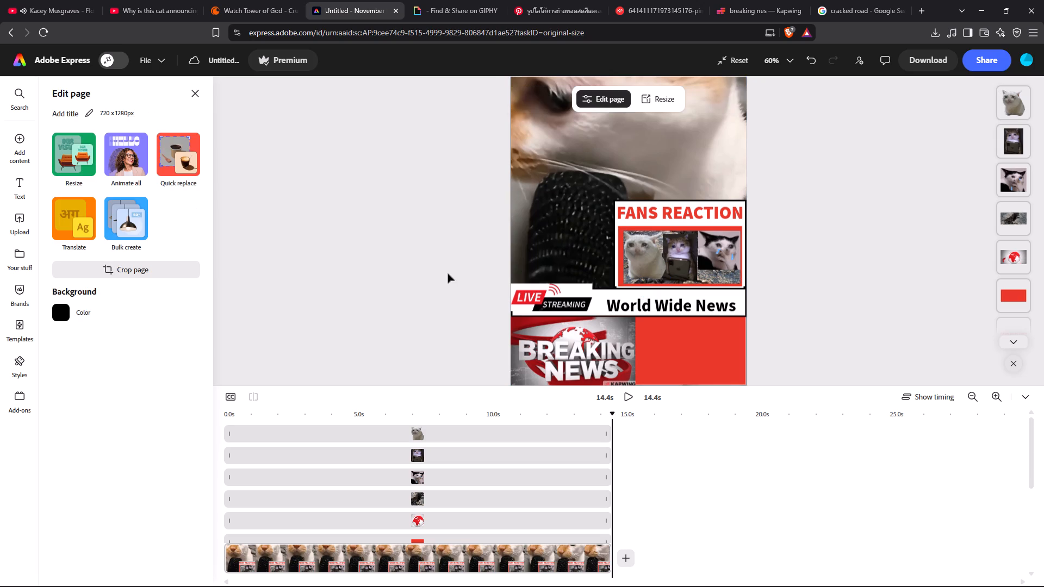
Play the video from the start and examine the banner layout and the three cat GIFs under FANS REACTION.
left_click(629, 397)
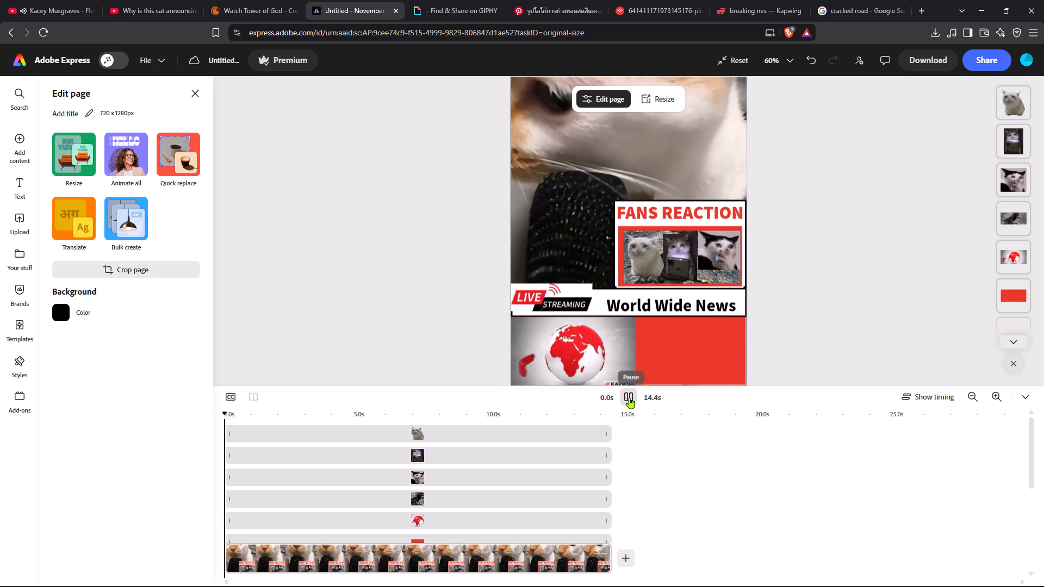
scroll(489, 373, "up", 2)
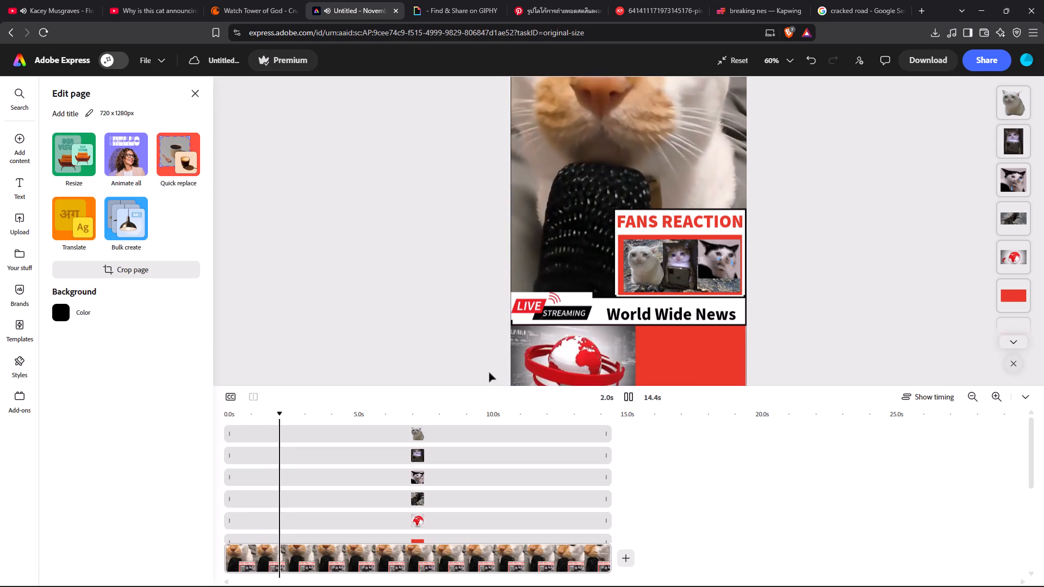
scroll(489, 373, "up", 2)
scroll(482, 295, "up", 3)
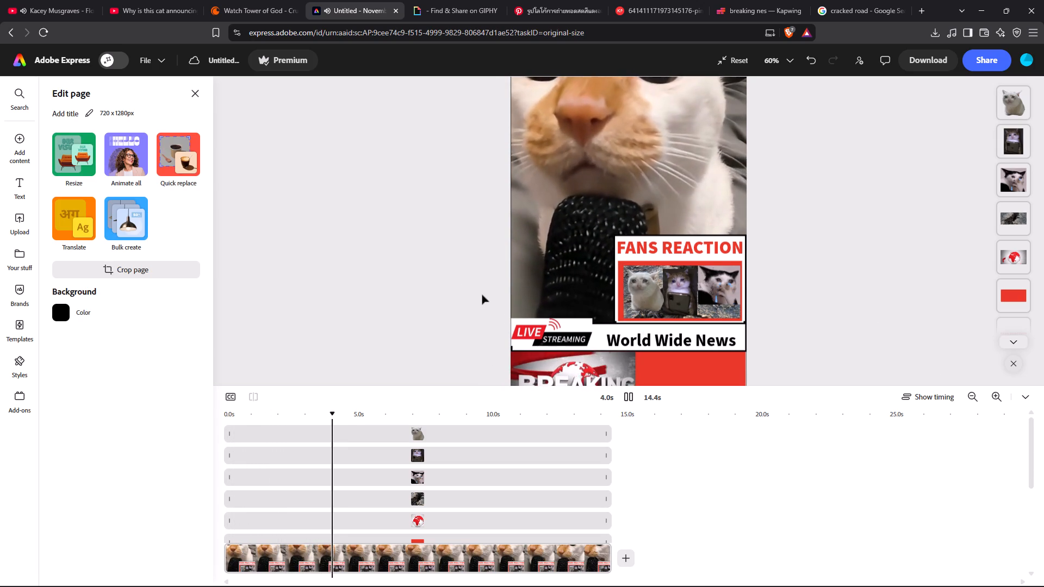
scroll(482, 295, "down", 4)
scroll(482, 295, "up", 14)
scroll(482, 295, "down", 10)
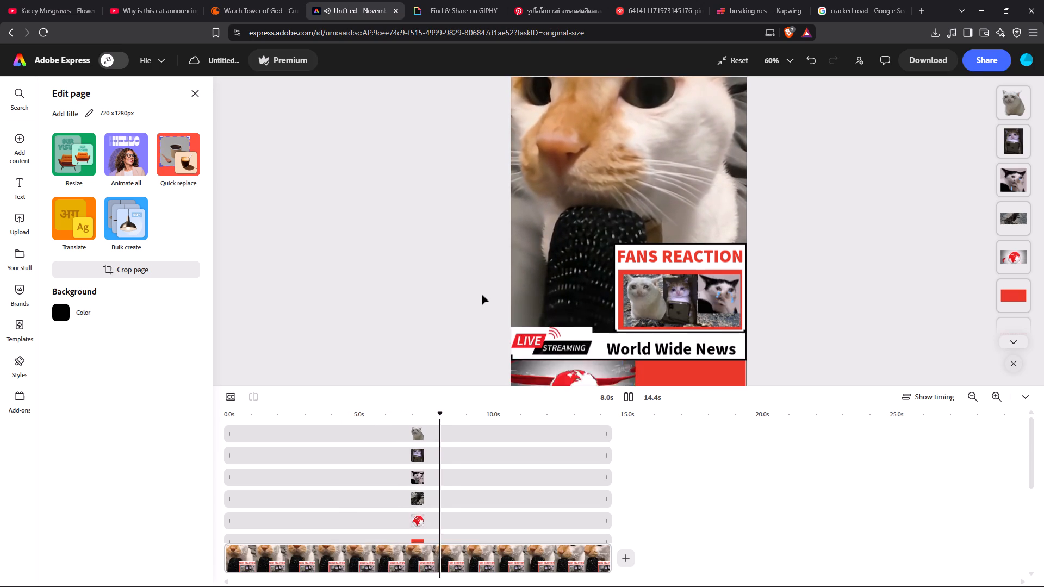
scroll(482, 295, "down", 10)
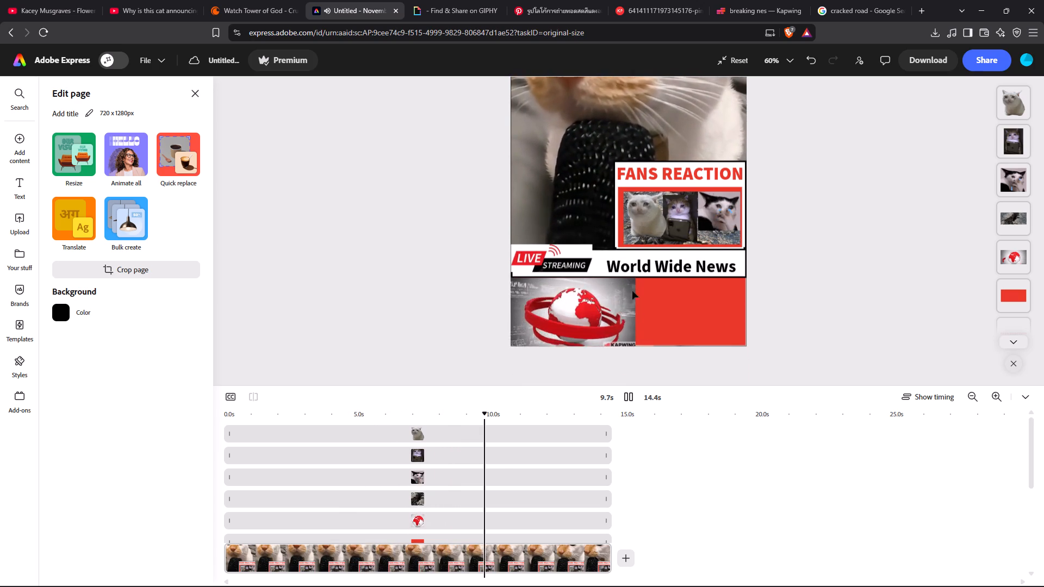
Lower the top edge of the red rectangle behind BREAKING NEWS to within the World Wide News bar.
left_click(632, 275)
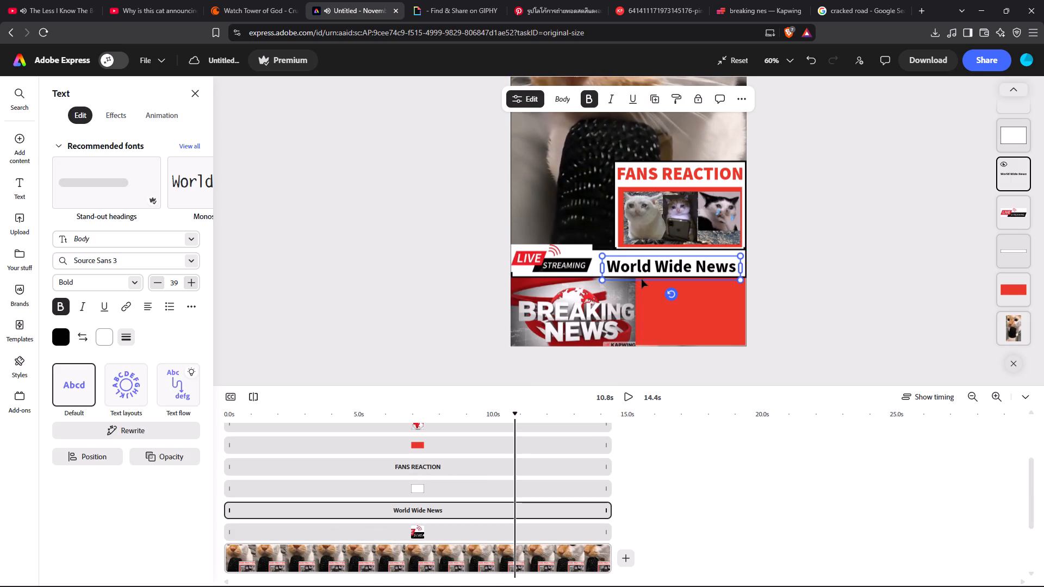
left_click(657, 318)
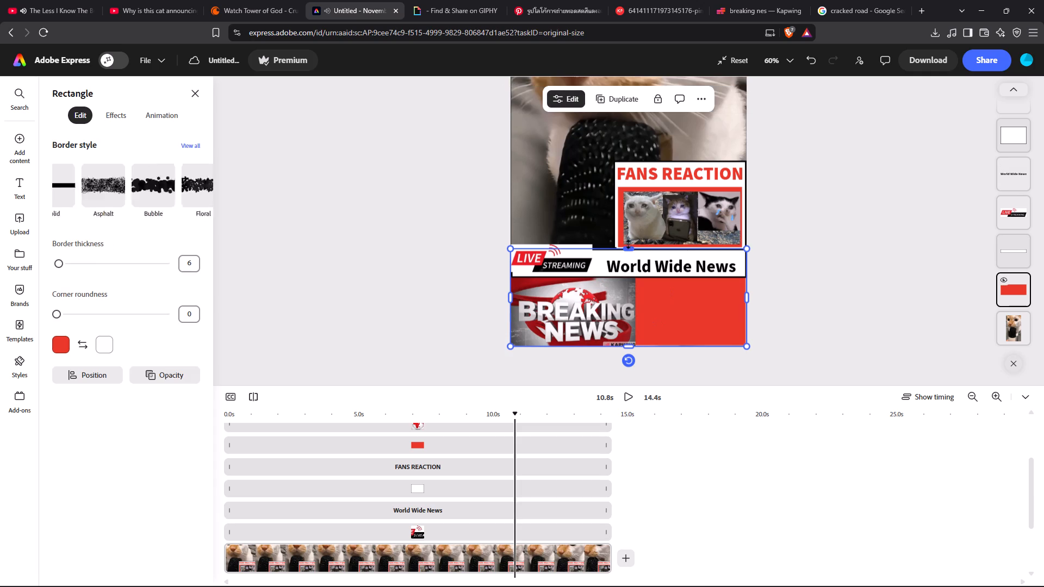
left_click_drag(629, 247, 627, 261)
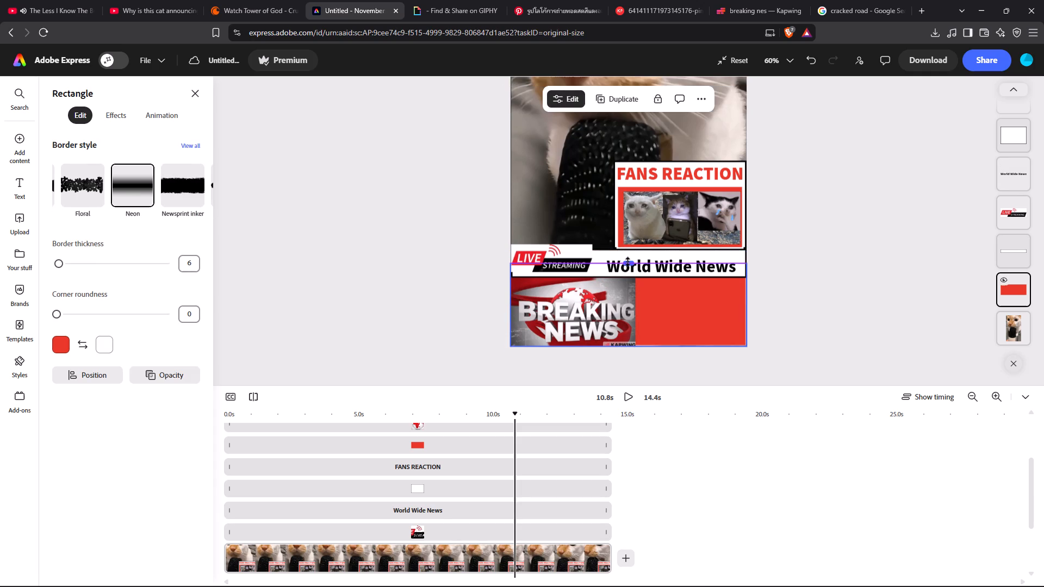
left_click_drag(627, 261, 627, 266)
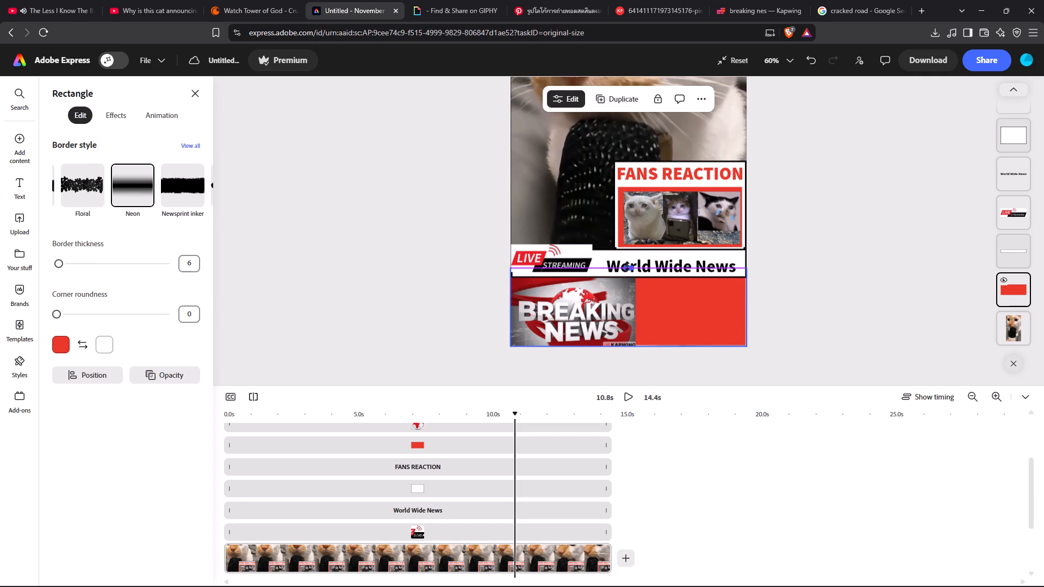